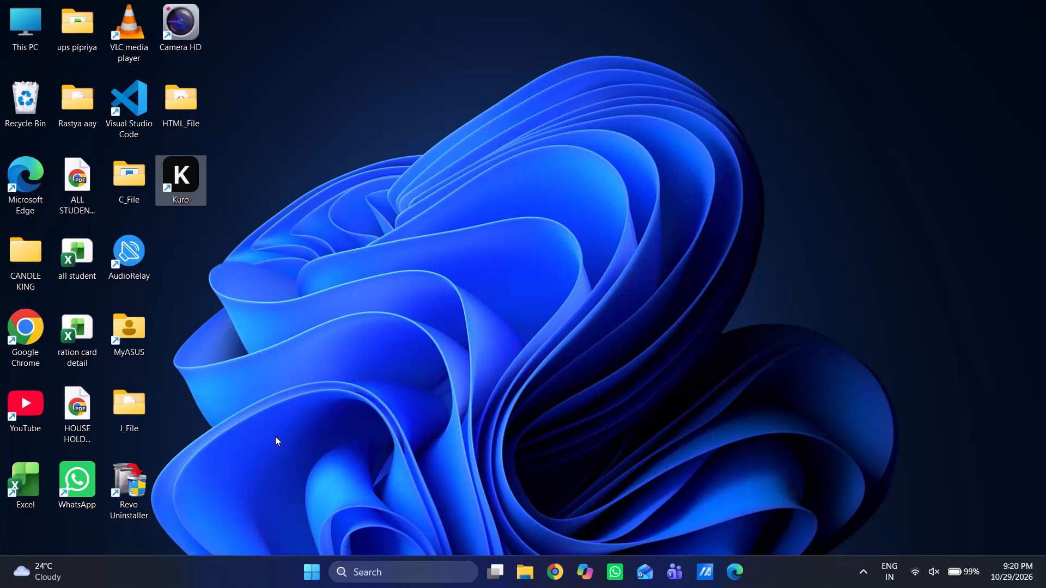
# Find the TradingView desktop app through the system search and open it.
pyautogui.click(407, 574)
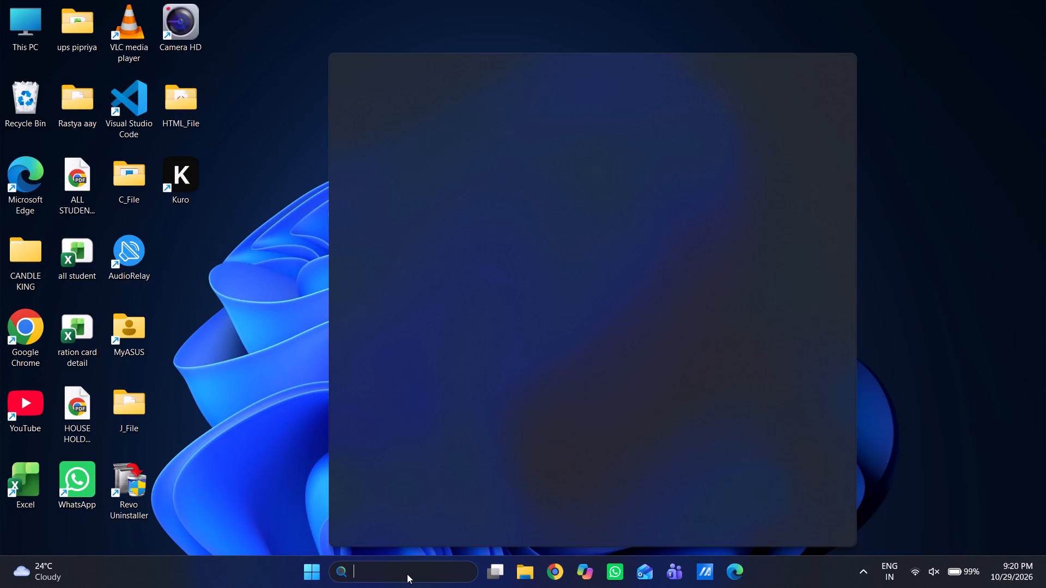
pyautogui.write('gtra')
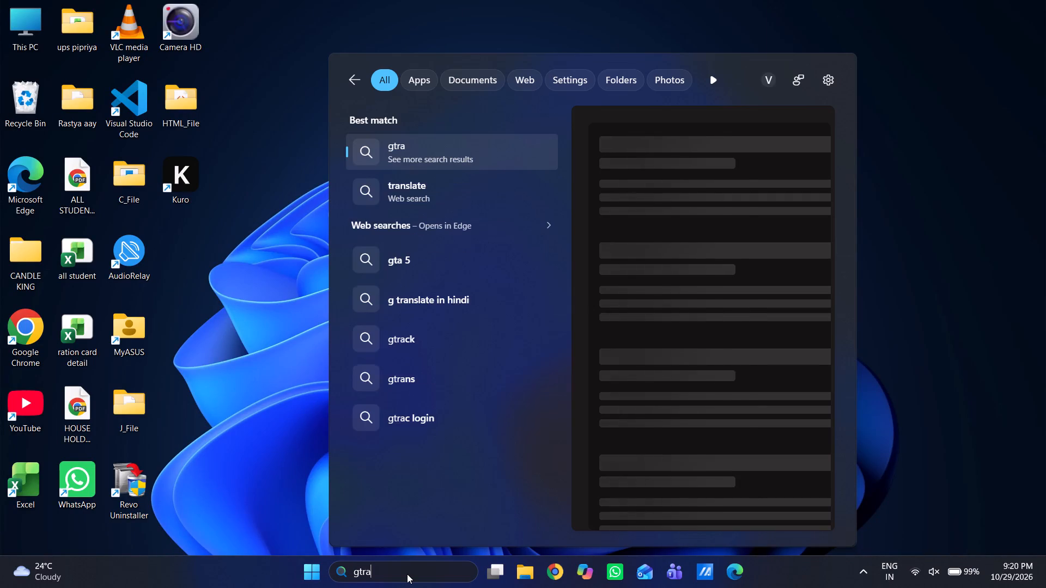
pyautogui.press('BackSpace')
pyautogui.press('BackSpace')
pyautogui.press('BackSpace')
pyautogui.press('BackSpace')
pyautogui.press('BackSpace')
pyautogui.write('trad')
pyautogui.doubleClick(454, 158)
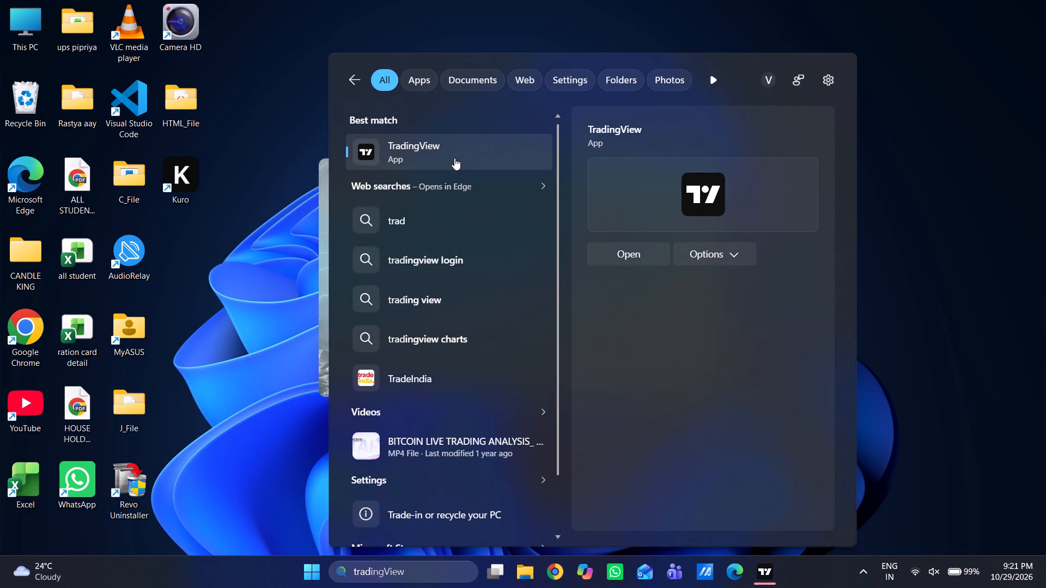
pyautogui.click(767, 16)
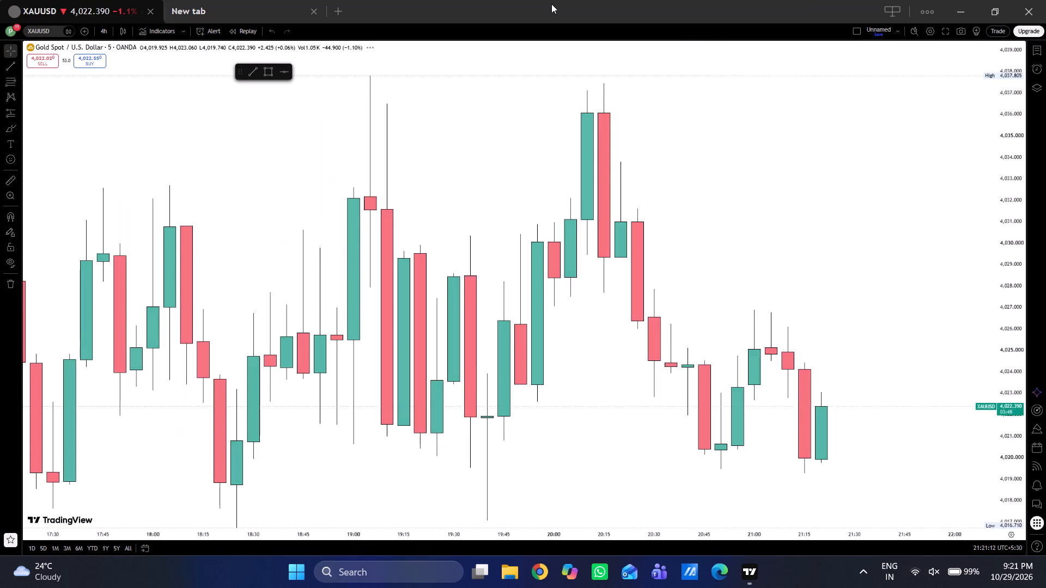
# Examine the 4-hour XAUUSD chart, covering the recent candles, the drawn levels and the whole short position box.
pyautogui.scroll(1, 846, 237)
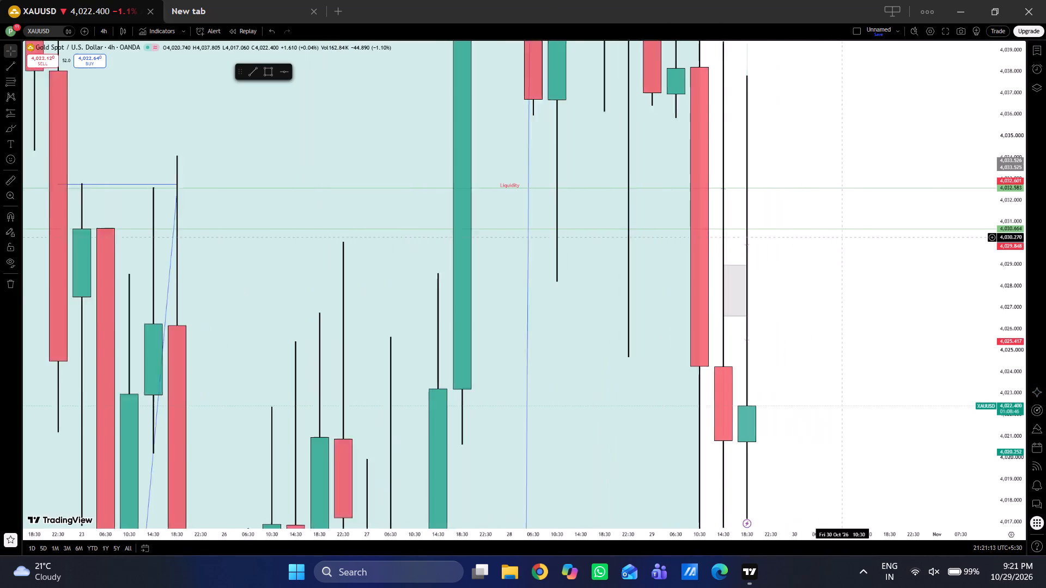
pyautogui.scroll(1, 846, 237)
pyautogui.scroll(-3, 846, 237)
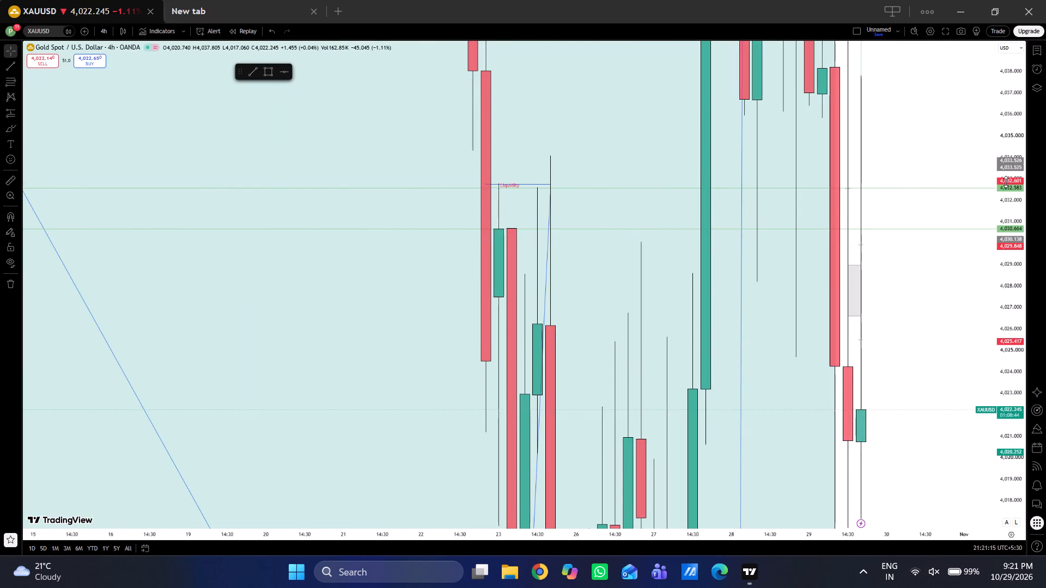
pyautogui.scroll(8, 1006, 182)
pyautogui.scroll(-19, 1006, 182)
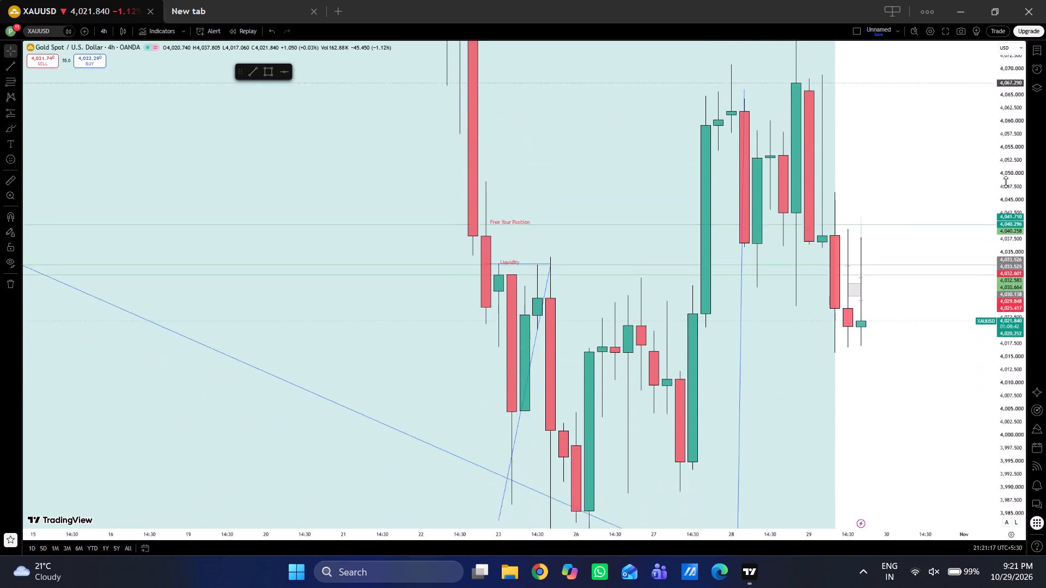
pyautogui.scroll(-12, 1006, 182)
pyautogui.scroll(2, 895, 191)
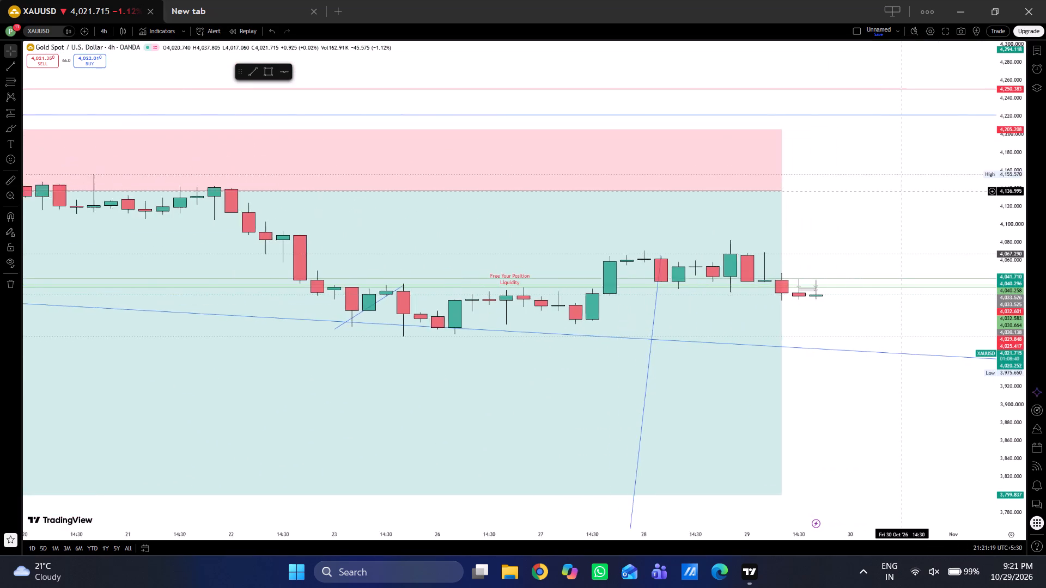
pyautogui.scroll(-5, 895, 191)
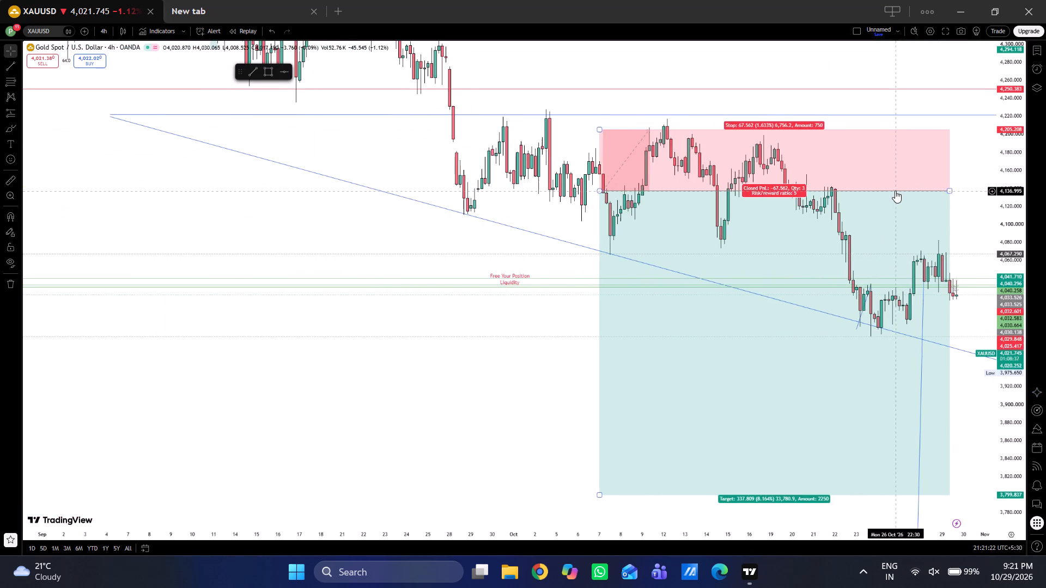
pyautogui.moveTo(510, 271); pyautogui.dragTo(262, 191)
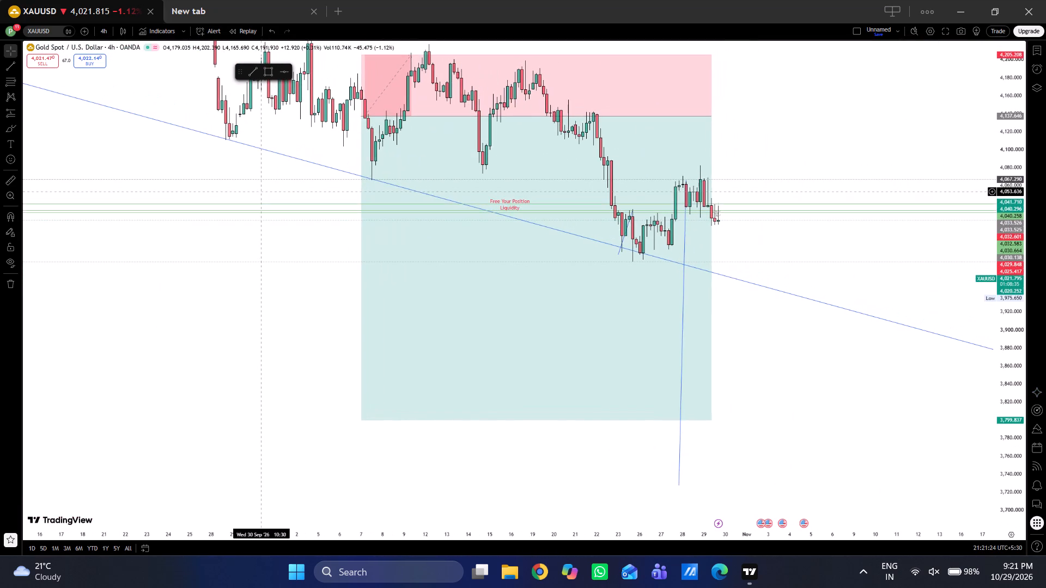
pyautogui.moveTo(803, 178); pyautogui.dragTo(758, 290)
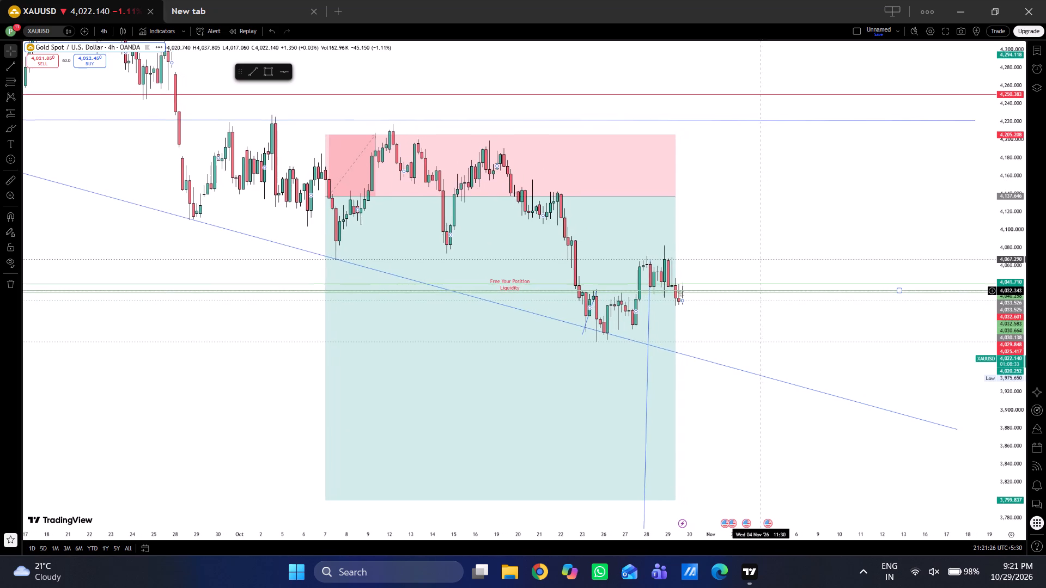
pyautogui.moveTo(758, 290); pyautogui.dragTo(712, 266)
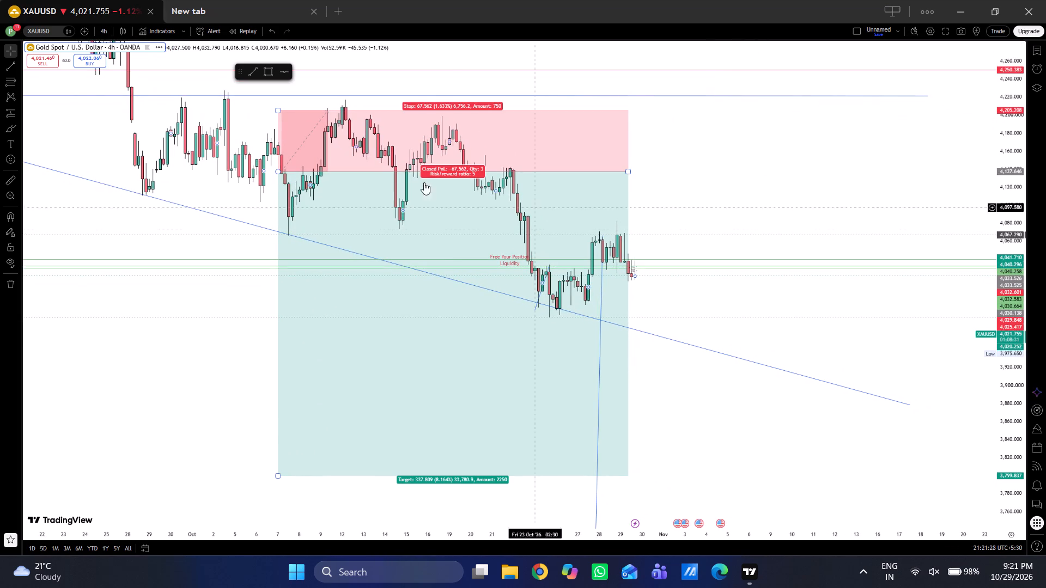
pyautogui.scroll(1, 256, 252)
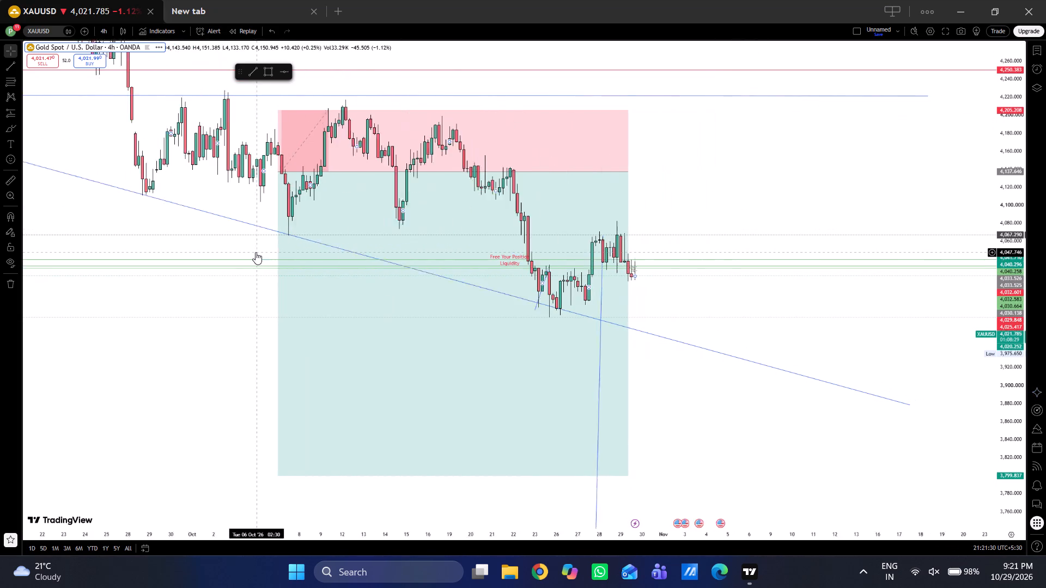
pyautogui.scroll(1, 256, 252)
# Examine the October price action around the short position's stop zone, entry level and descending trendline.
pyautogui.moveTo(100, 199); pyautogui.dragTo(275, 335)
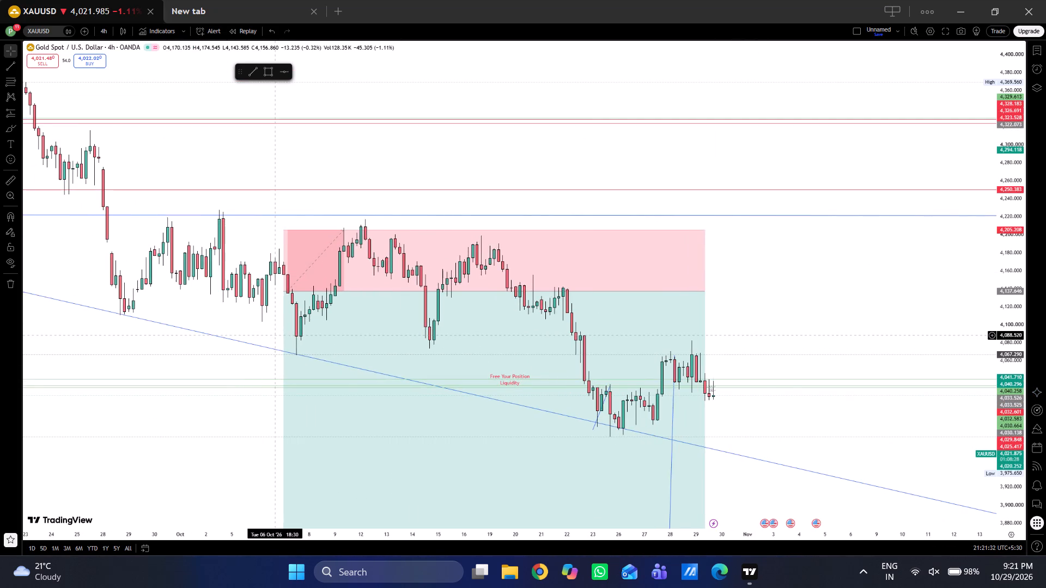
pyautogui.scroll(1, 275, 335)
pyautogui.scroll(1, 202, 171)
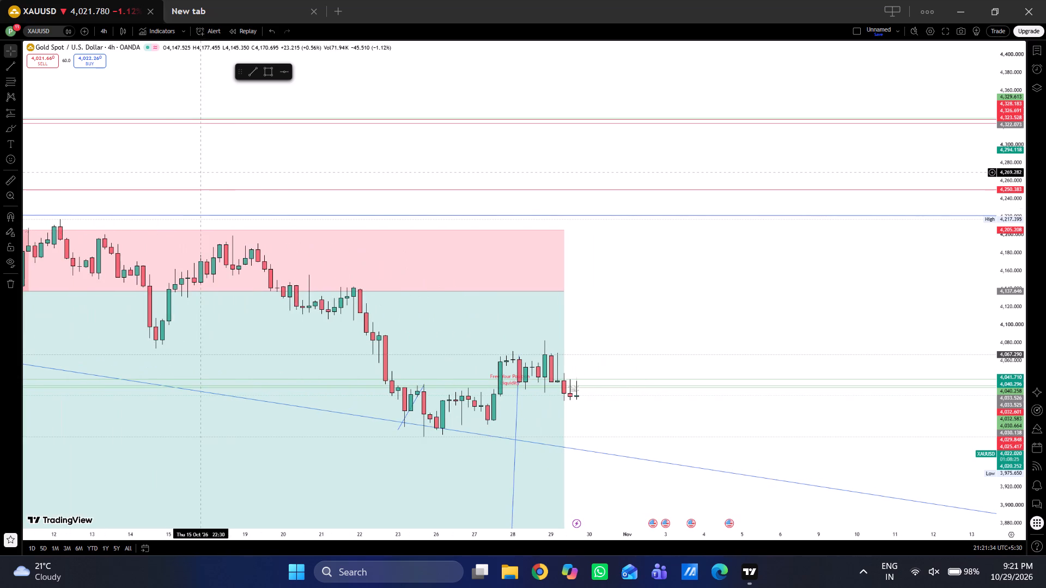
pyautogui.moveTo(159, 167); pyautogui.dragTo(618, 122)
pyautogui.scroll(1, 618, 122)
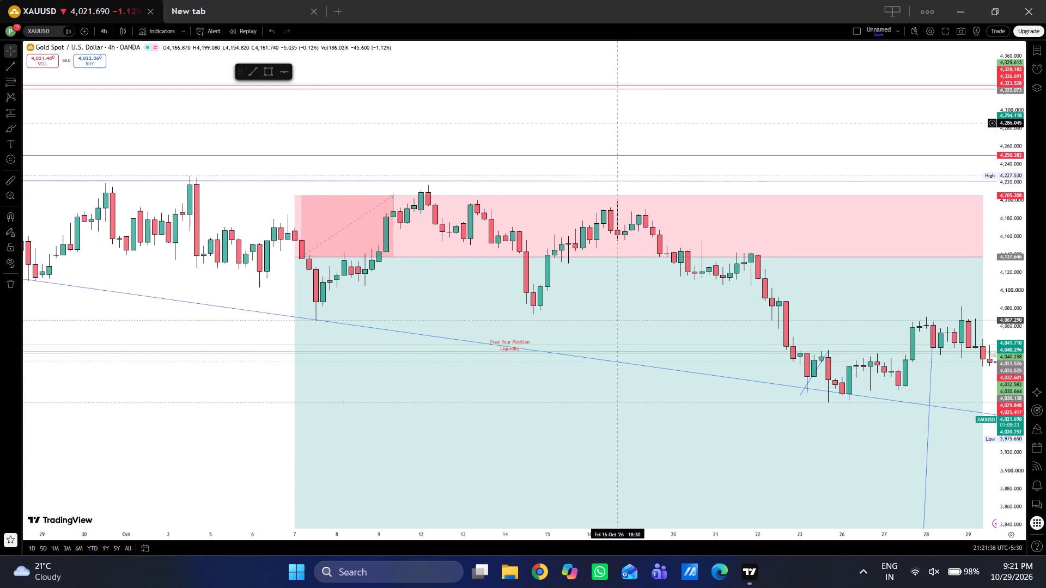
pyautogui.scroll(1, 431, 93)
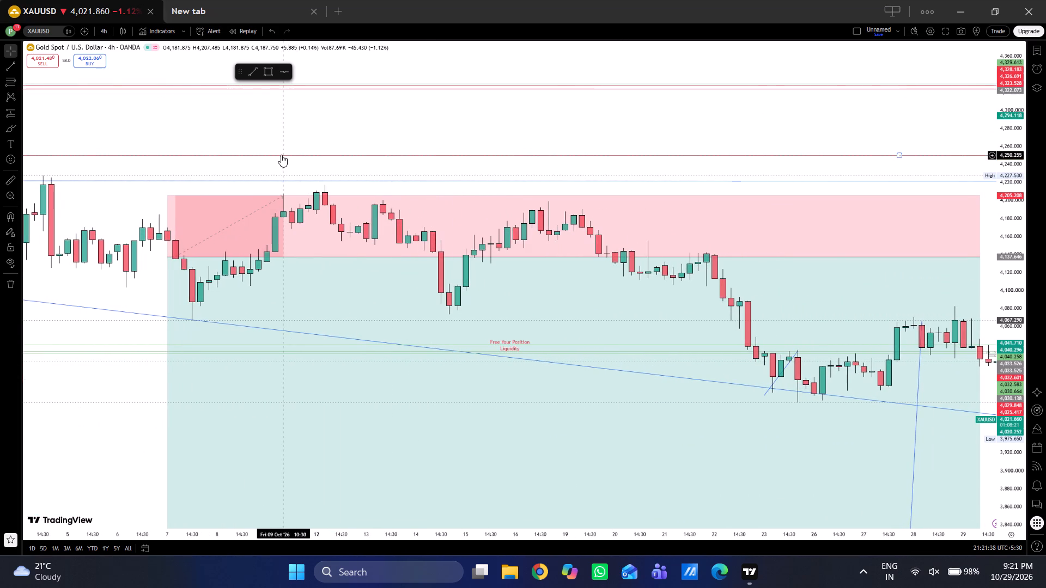
pyautogui.rightClick(274, 166)
pyautogui.click(235, 167)
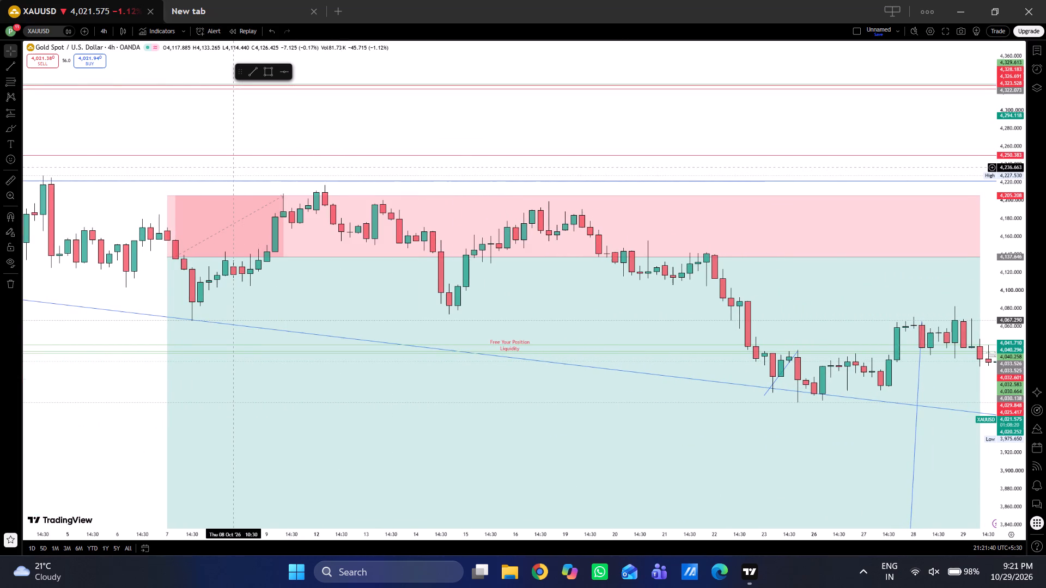
pyautogui.moveTo(235, 167); pyautogui.dragTo(317, 97)
pyautogui.scroll(1, 254, 312)
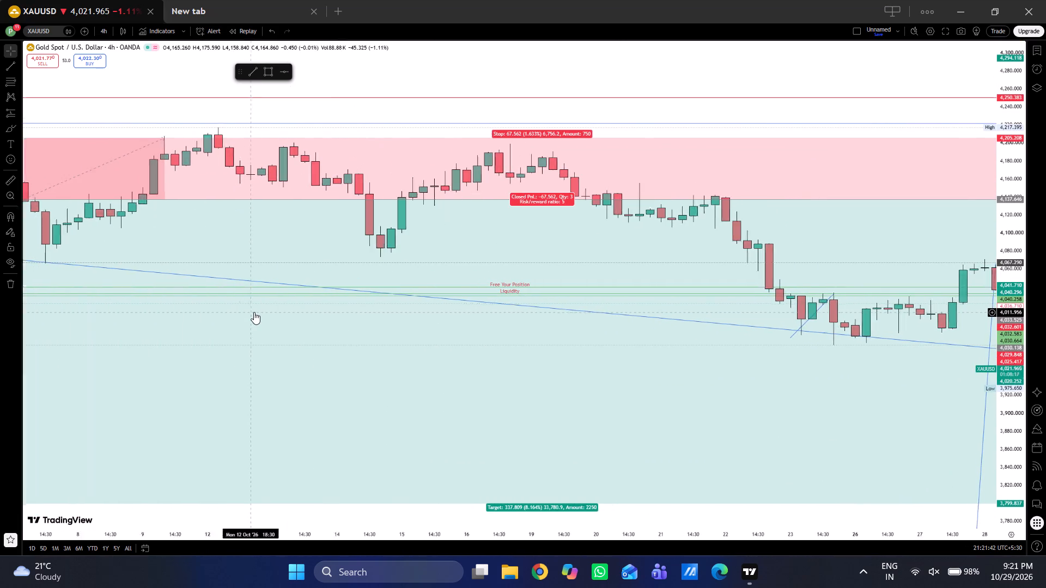
pyautogui.scroll(1, 254, 312)
pyautogui.scroll(-4, 1004, 238)
pyautogui.scroll(17, 1004, 238)
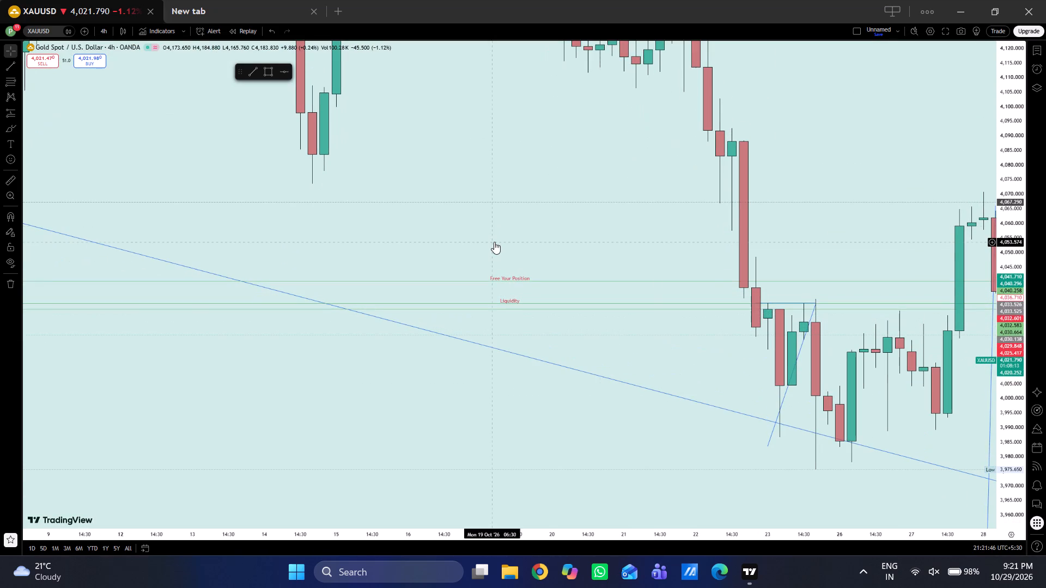
pyautogui.scroll(-4, 1001, 274)
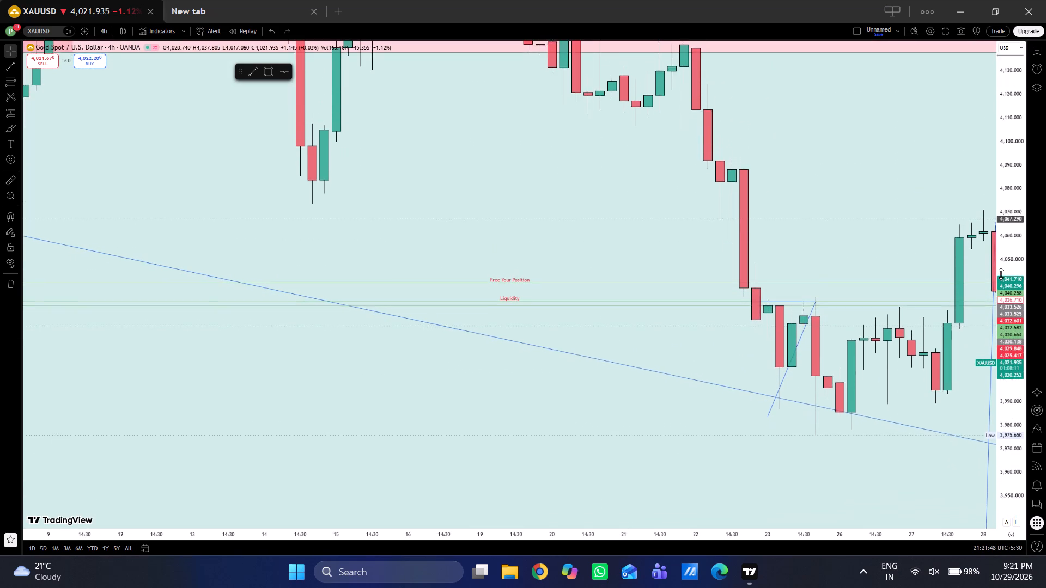
pyautogui.scroll(-2, 561, 224)
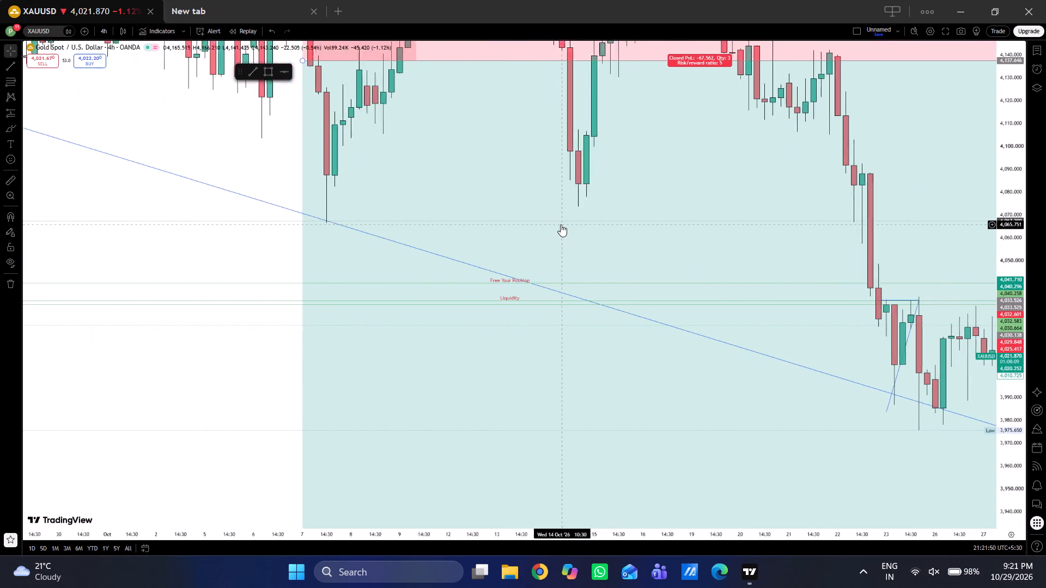
pyautogui.scroll(-1, 561, 224)
pyautogui.moveTo(293, 267); pyautogui.dragTo(333, 508)
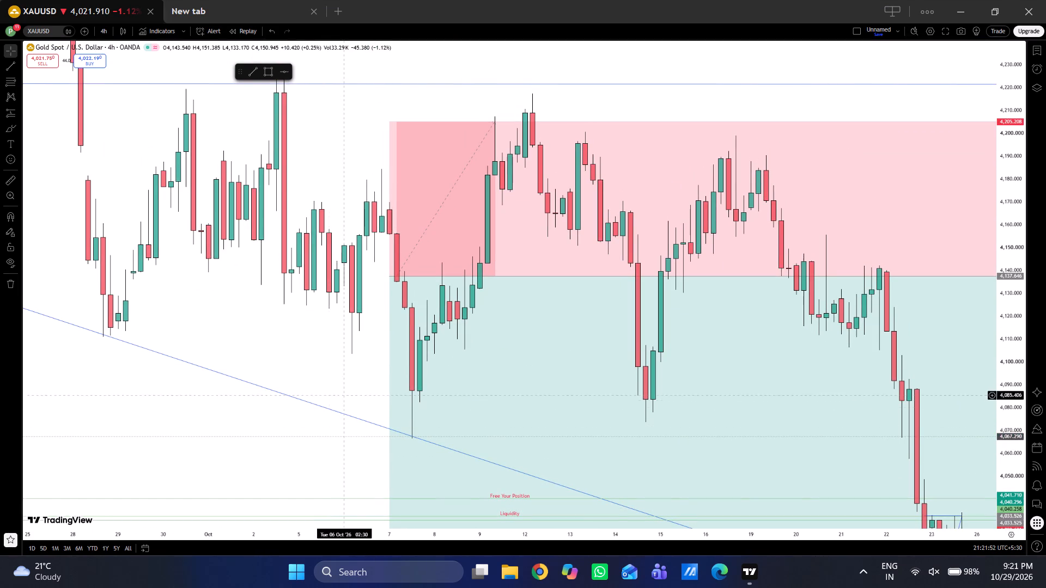
pyautogui.moveTo(338, 359); pyautogui.dragTo(338, 397)
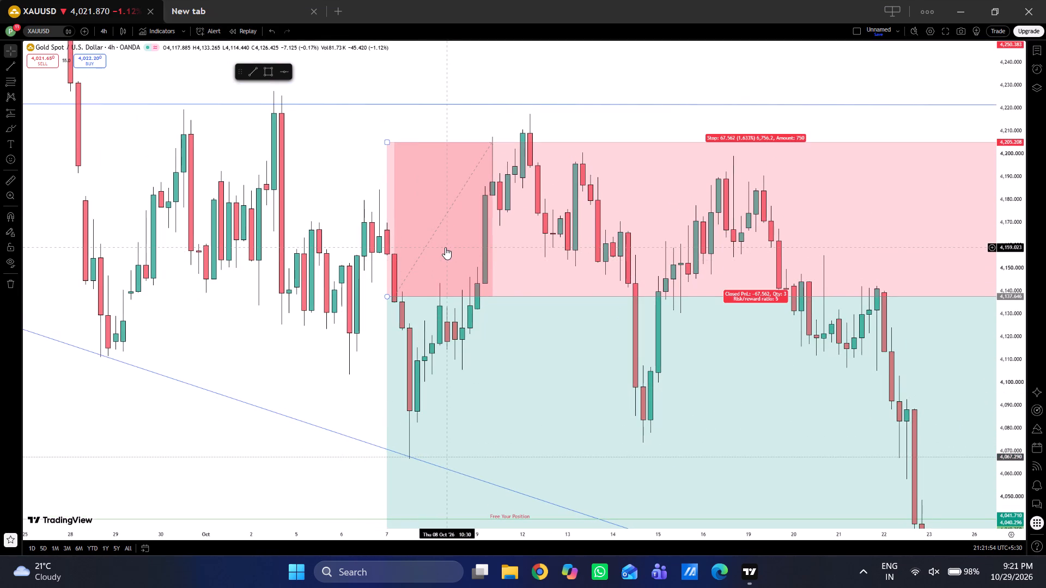
# Shift the short position box slightly higher, placing its entry at about 4,139.25 and its stop at about 4,206.82.
pyautogui.click(445, 247)
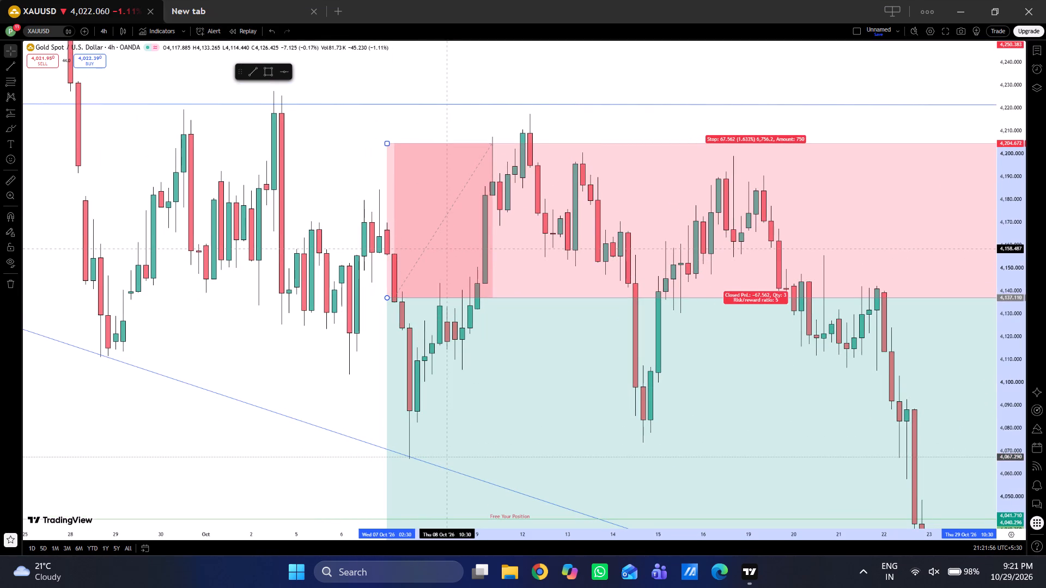
pyautogui.click(445, 248)
pyautogui.click(466, 118)
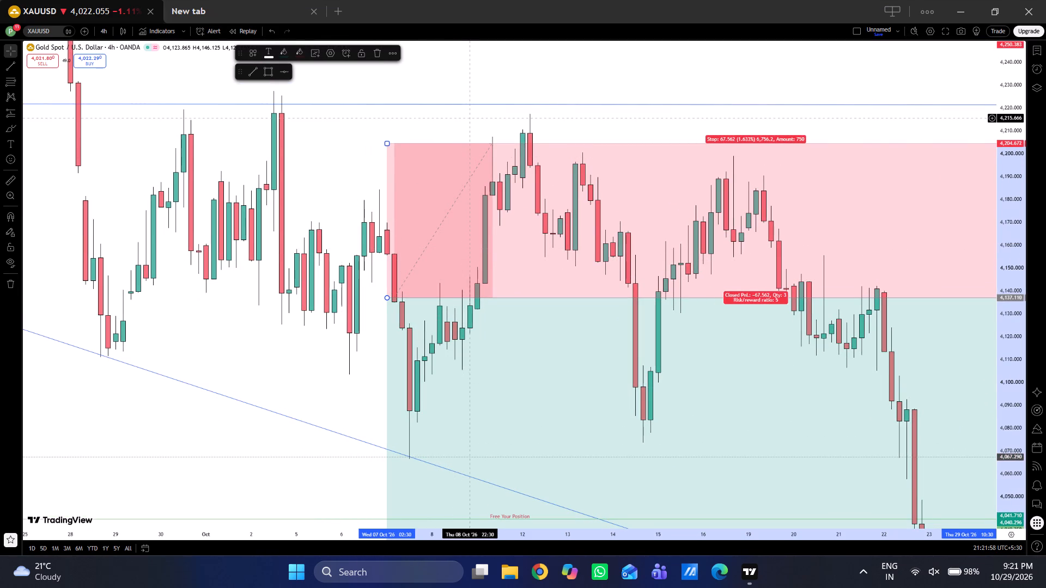
pyautogui.click(445, 154)
pyautogui.click(445, 154)
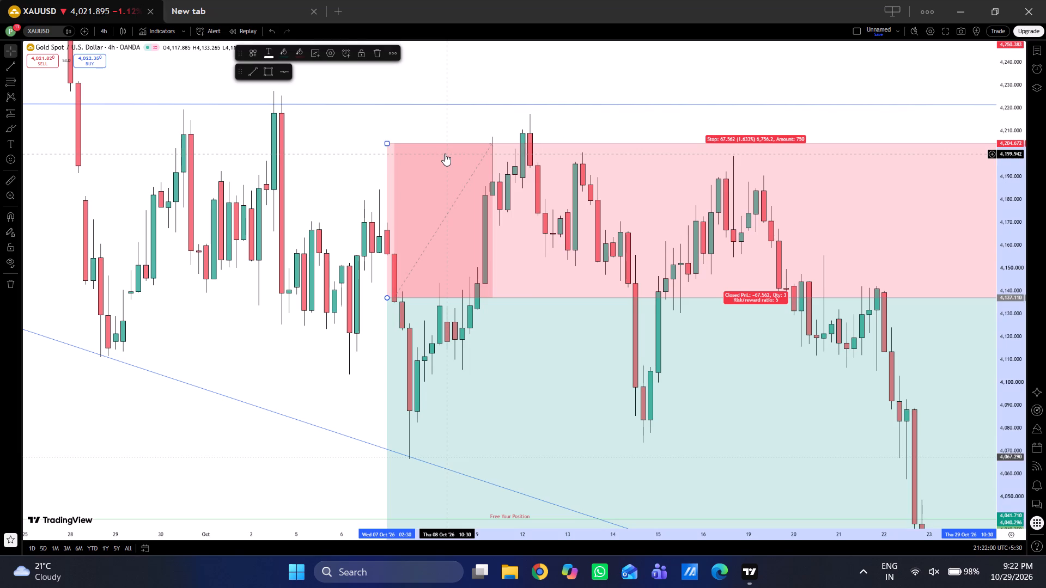
pyautogui.moveTo(445, 154); pyautogui.dragTo(447, 162)
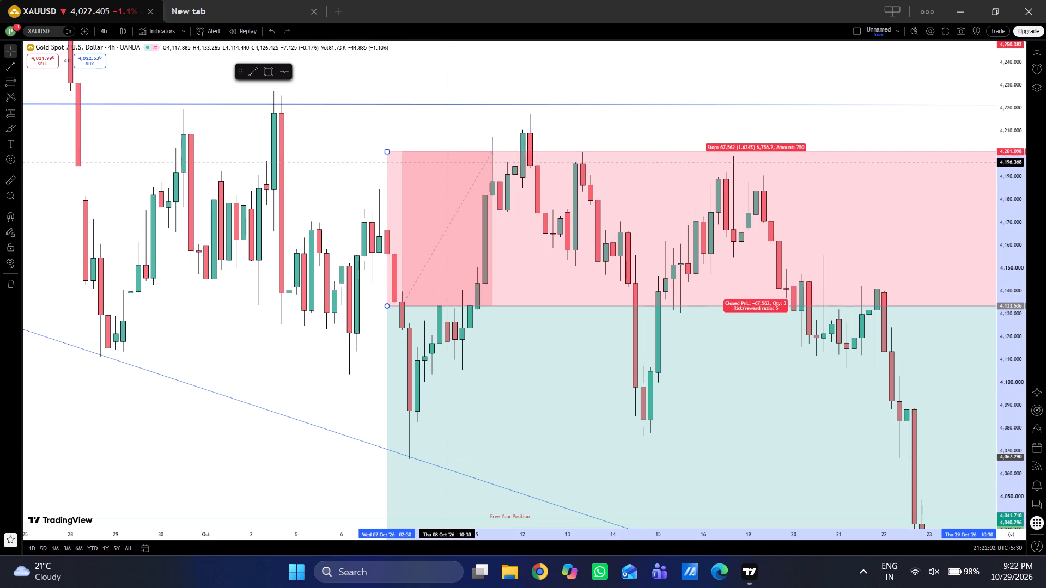
pyautogui.moveTo(447, 162); pyautogui.dragTo(444, 165)
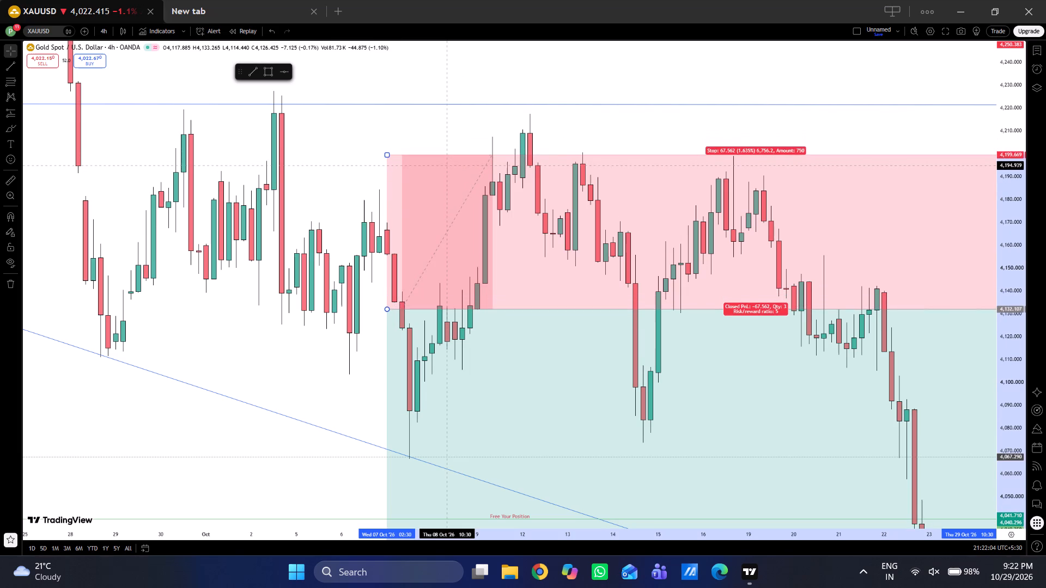
pyautogui.moveTo(444, 165); pyautogui.dragTo(445, 143)
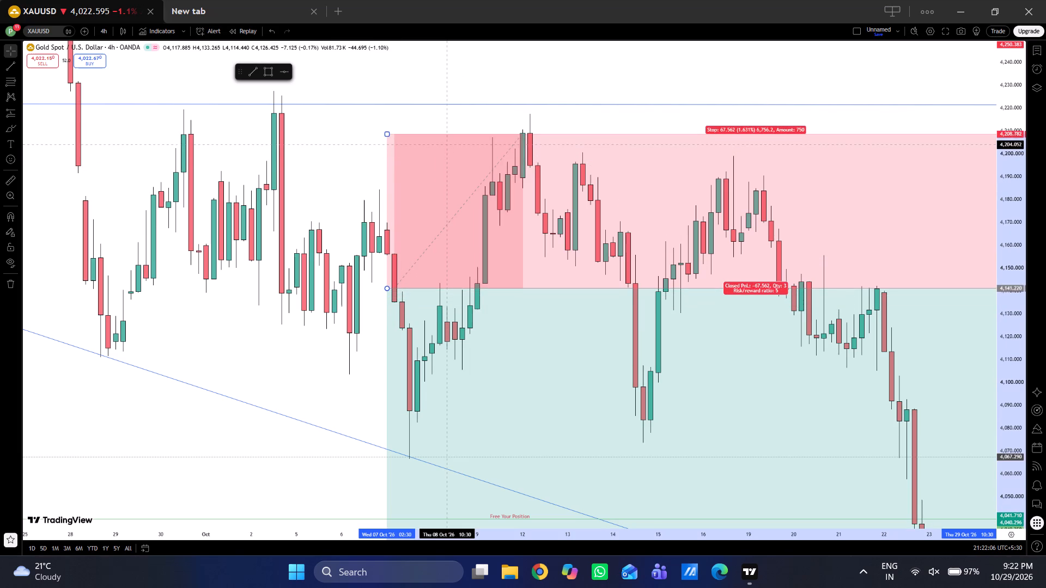
pyautogui.moveTo(445, 143); pyautogui.dragTo(445, 120)
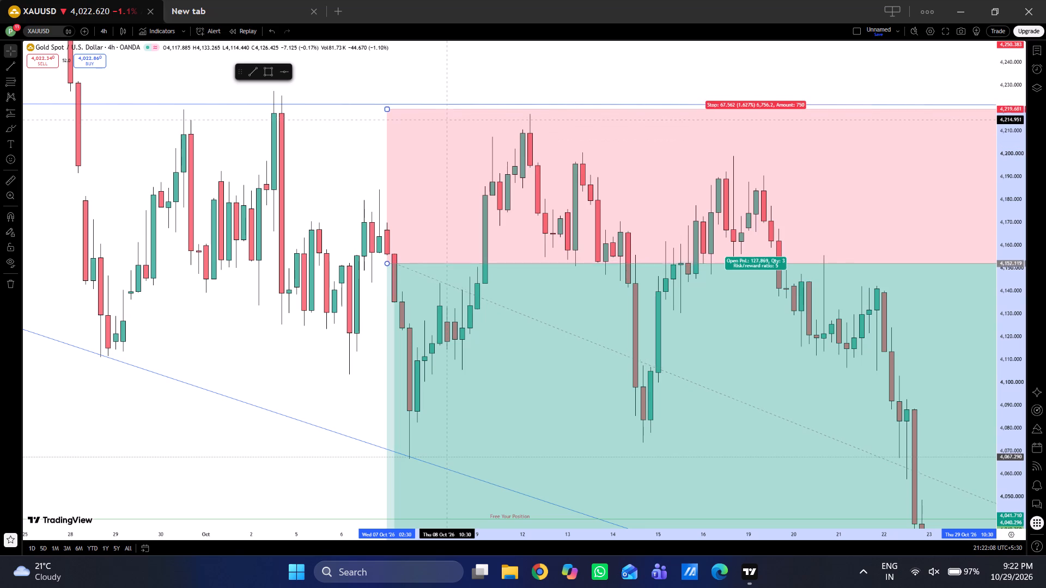
pyautogui.moveTo(445, 120); pyautogui.dragTo(445, 143)
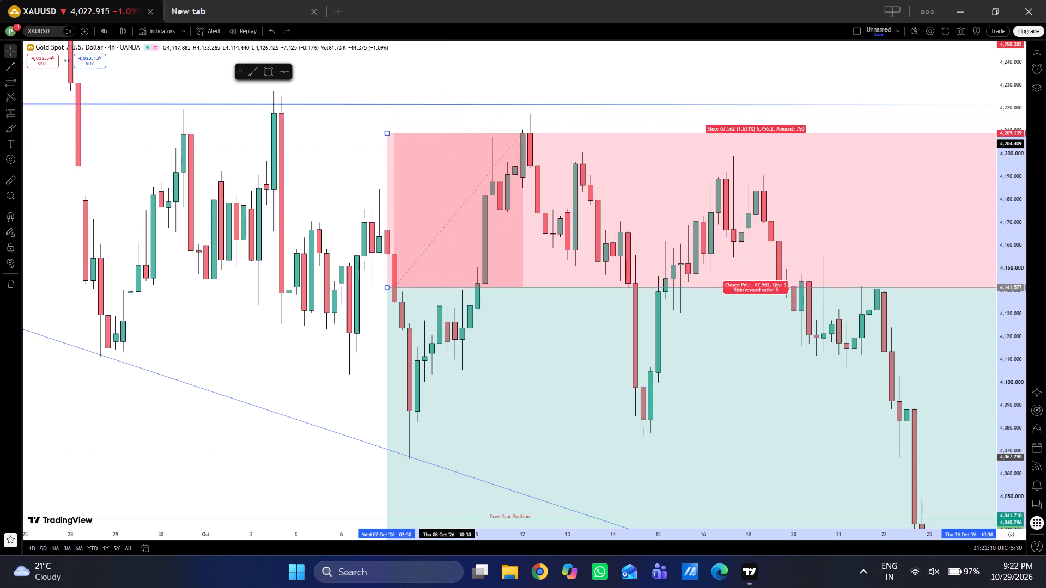
pyautogui.moveTo(445, 143); pyautogui.dragTo(446, 149)
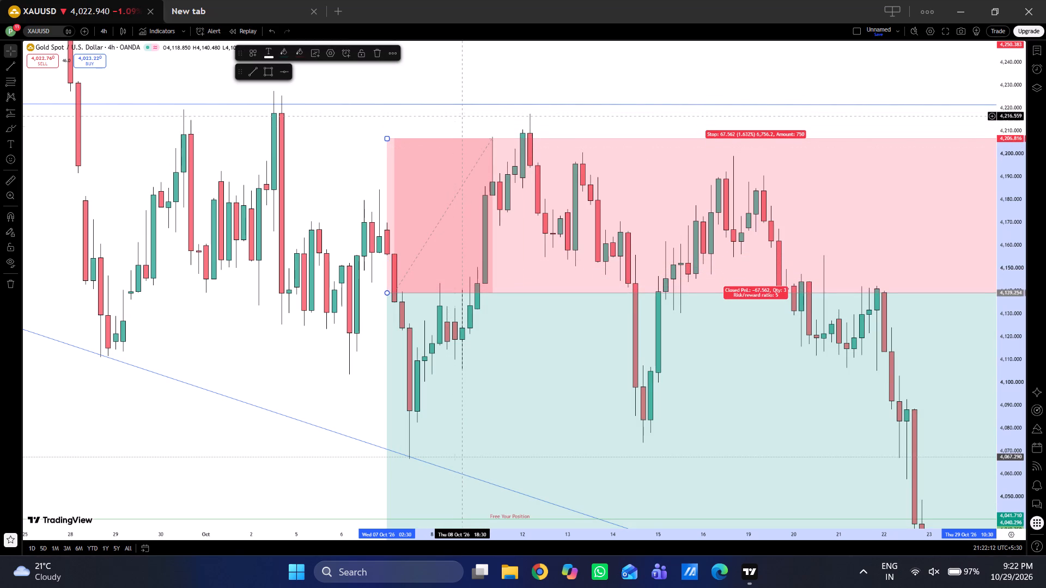
pyautogui.click(464, 109)
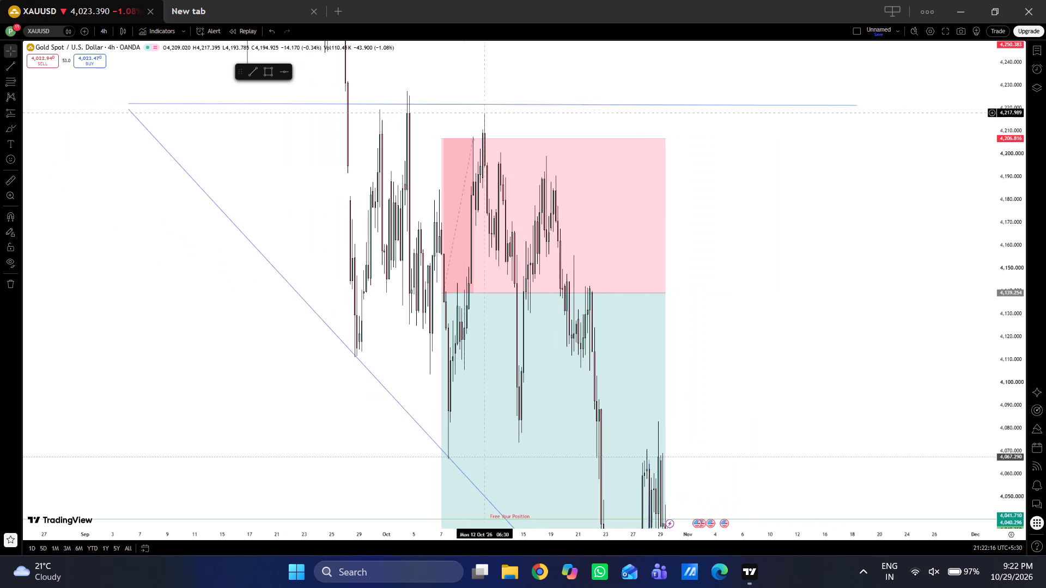
# Switch the XAUUSD chart from the 4-hour to the 1-minute timeframe.
pyautogui.moveTo(782, 311); pyautogui.dragTo(639, 81)
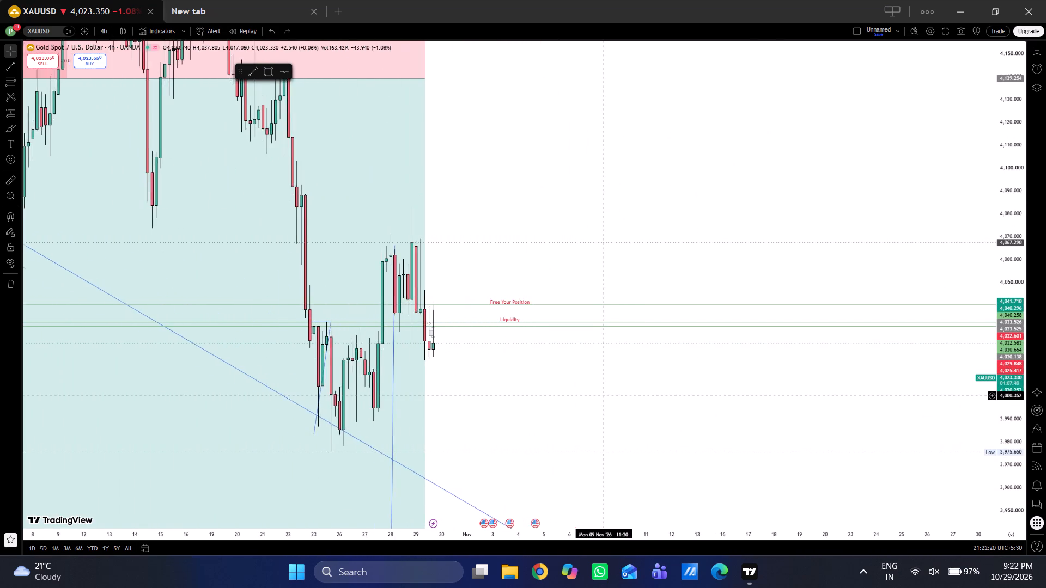
pyautogui.click(108, 28)
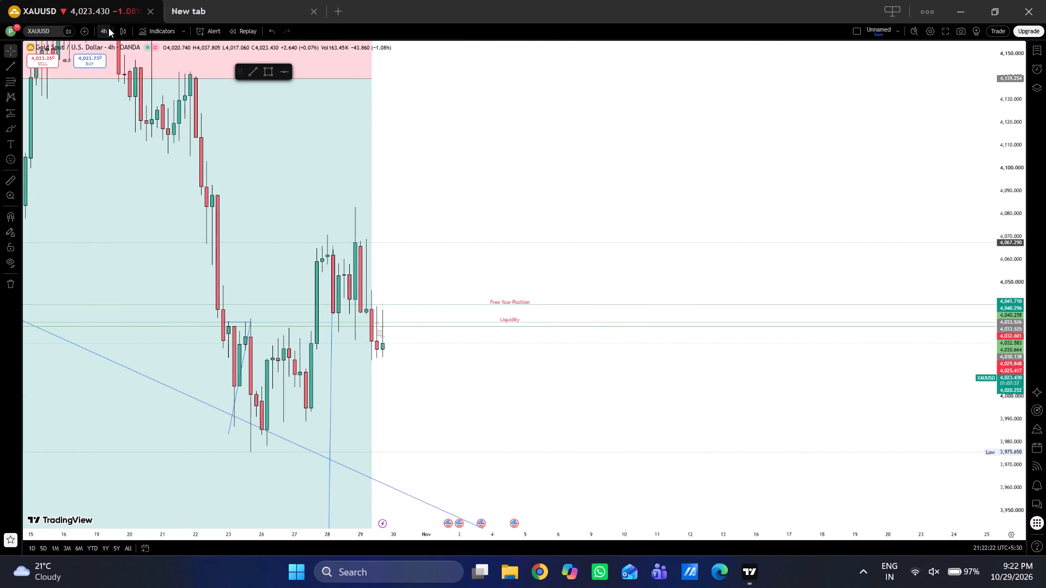
pyautogui.click(130, 228)
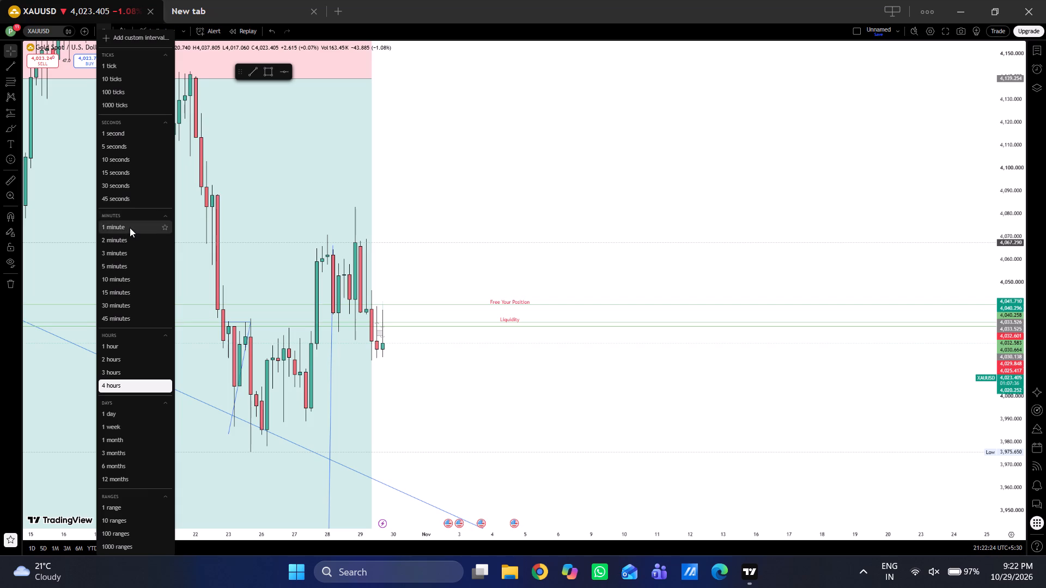
# Examine the 1-minute gold price action from the afternoon up to the latest candles, including the Free Your Position and Liquidity levels.
pyautogui.scroll(-8, 449, 350)
pyautogui.scroll(2, 449, 350)
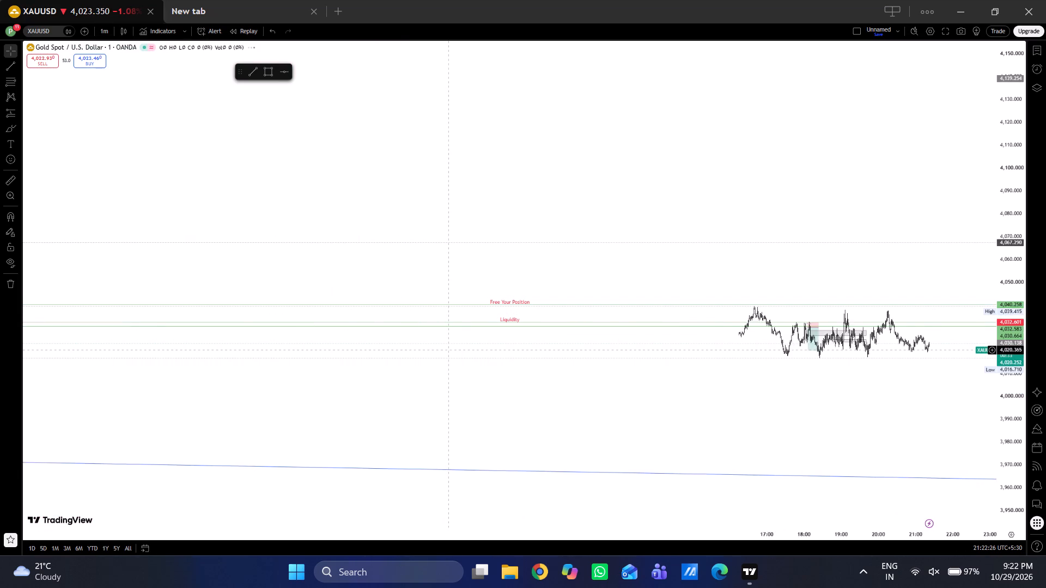
pyautogui.scroll(4, 449, 350)
pyautogui.scroll(-1, 449, 350)
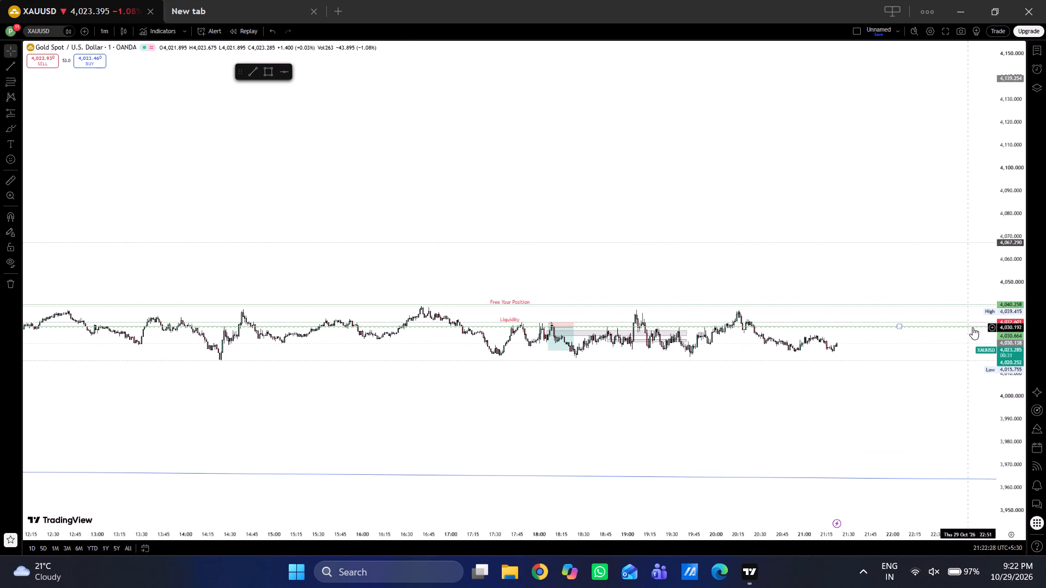
pyautogui.scroll(-7, 1018, 328)
pyautogui.scroll(10, 1018, 328)
pyautogui.scroll(14, 1018, 328)
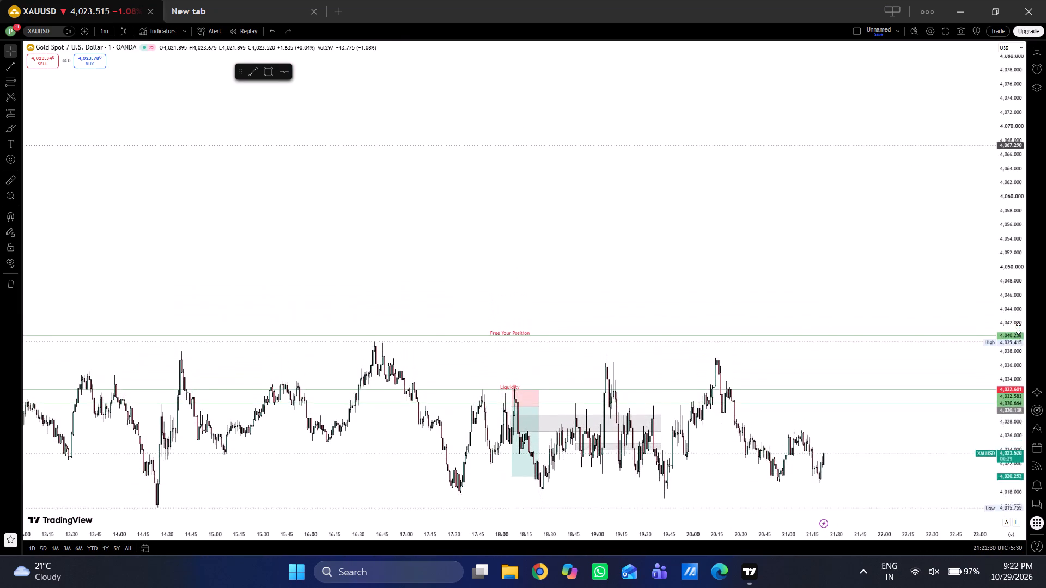
pyautogui.moveTo(758, 402); pyautogui.dragTo(737, 71)
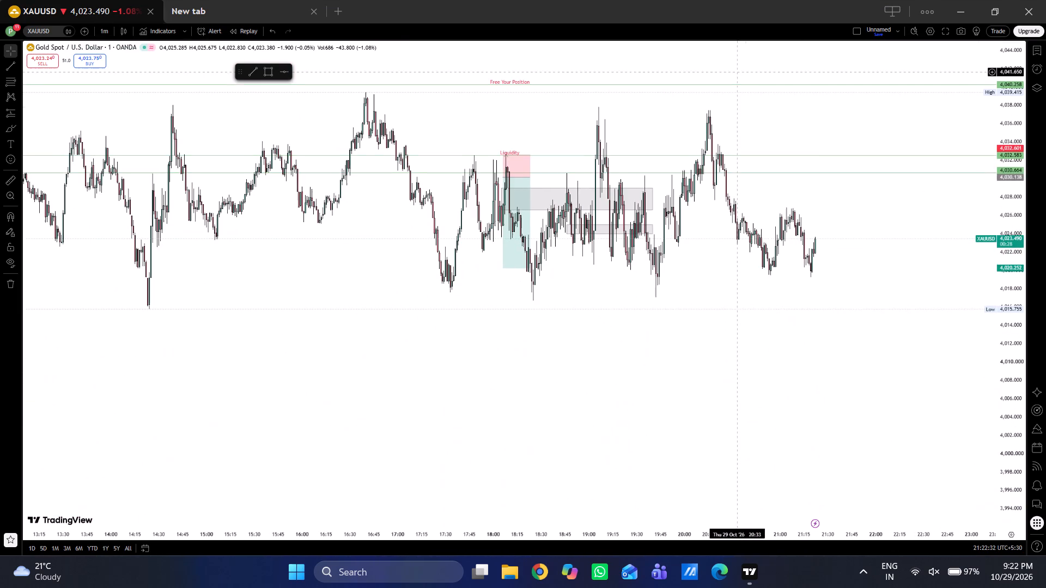
pyautogui.scroll(-4, 1024, 253)
pyautogui.scroll(10, 1024, 253)
pyautogui.scroll(5, 676, 100)
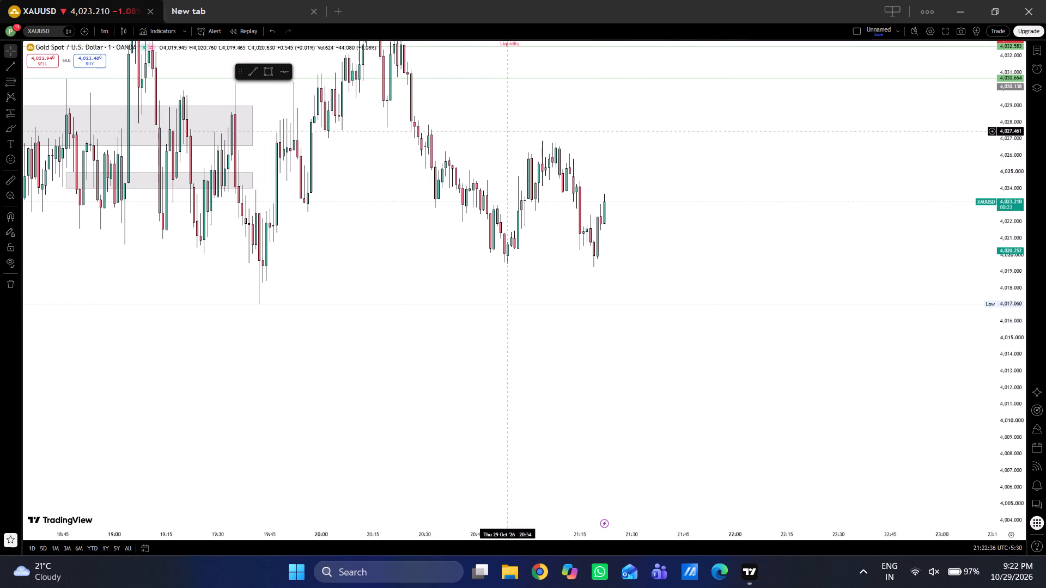
# Examine the 1-minute candles from about 18:00 to 21:20 around the small short position, the two grey zones and the Liquidity line.
pyautogui.moveTo(507, 131); pyautogui.dragTo(891, 278)
pyautogui.scroll(2, 580, 202)
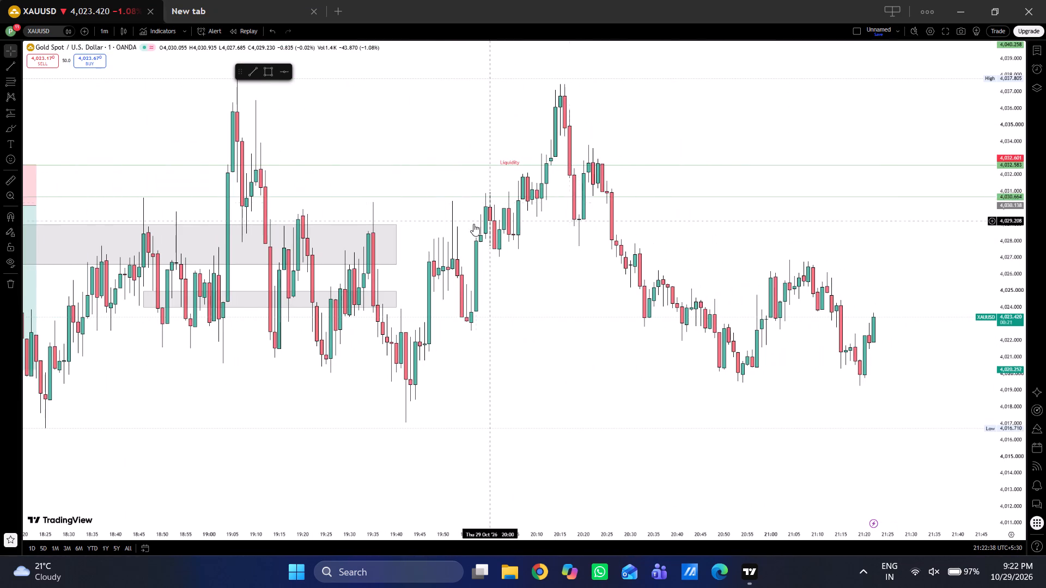
pyautogui.moveTo(361, 183); pyautogui.dragTo(813, 156)
pyautogui.scroll(2, 813, 156)
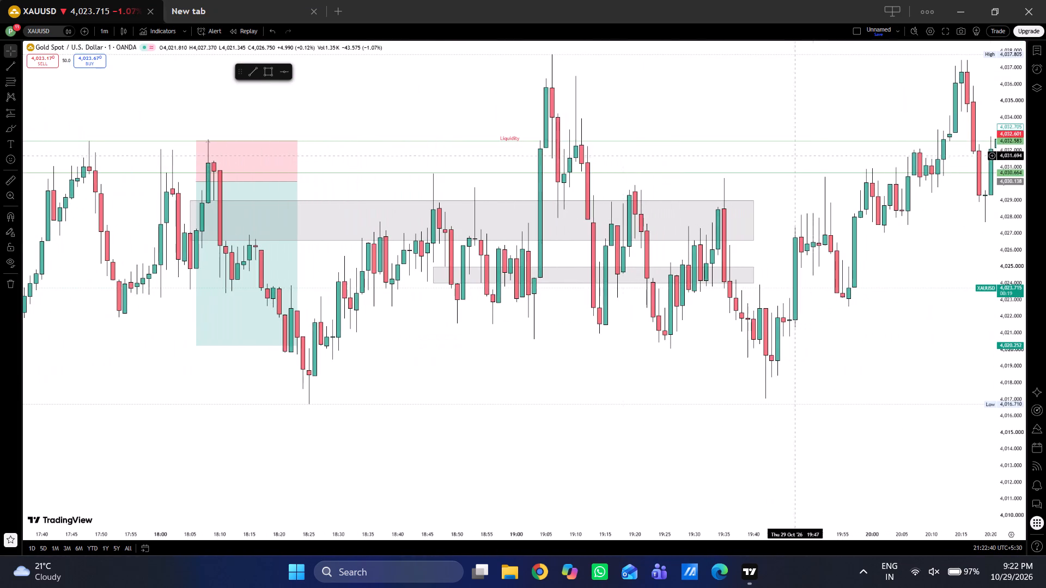
pyautogui.moveTo(496, 146); pyautogui.dragTo(524, 207)
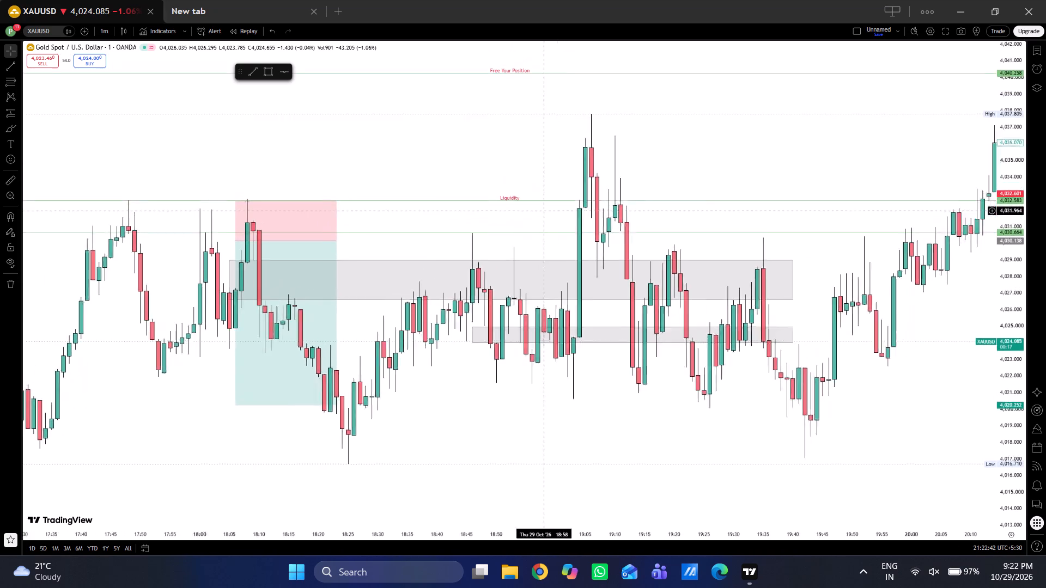
pyautogui.moveTo(524, 207); pyautogui.dragTo(290, 181)
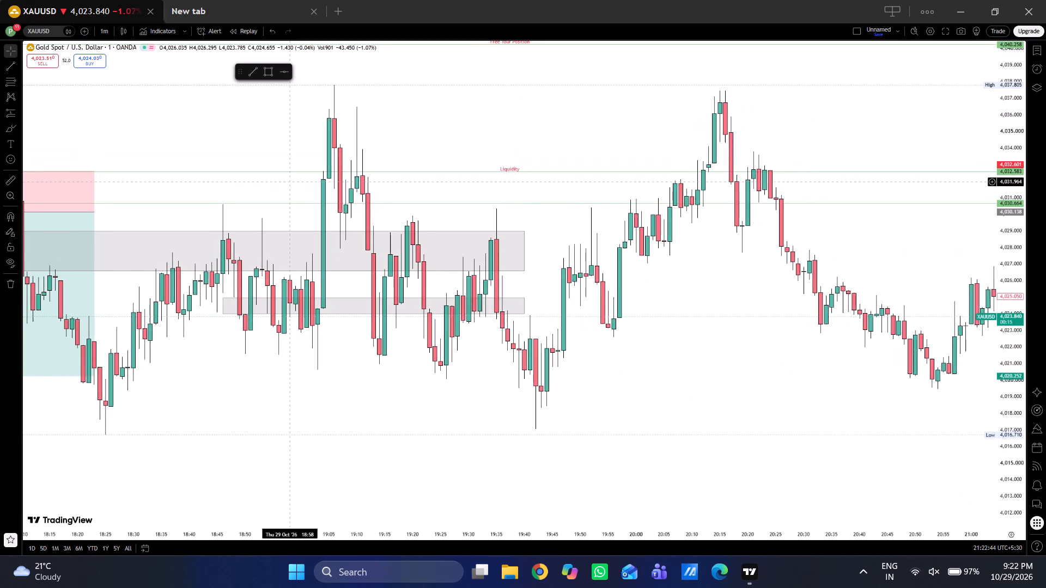
pyautogui.scroll(-1, 294, 198)
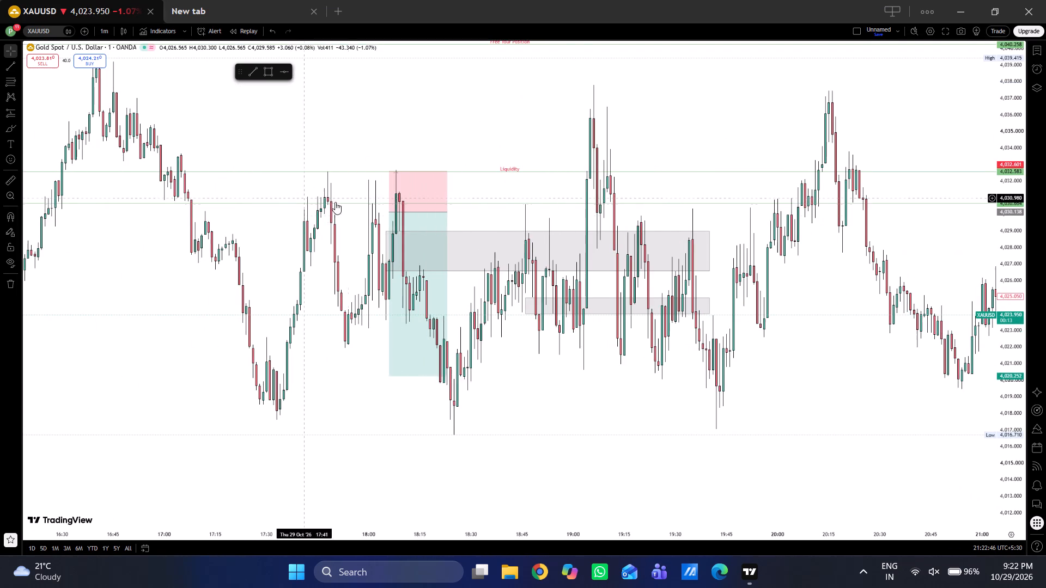
pyautogui.moveTo(648, 192); pyautogui.dragTo(423, 170)
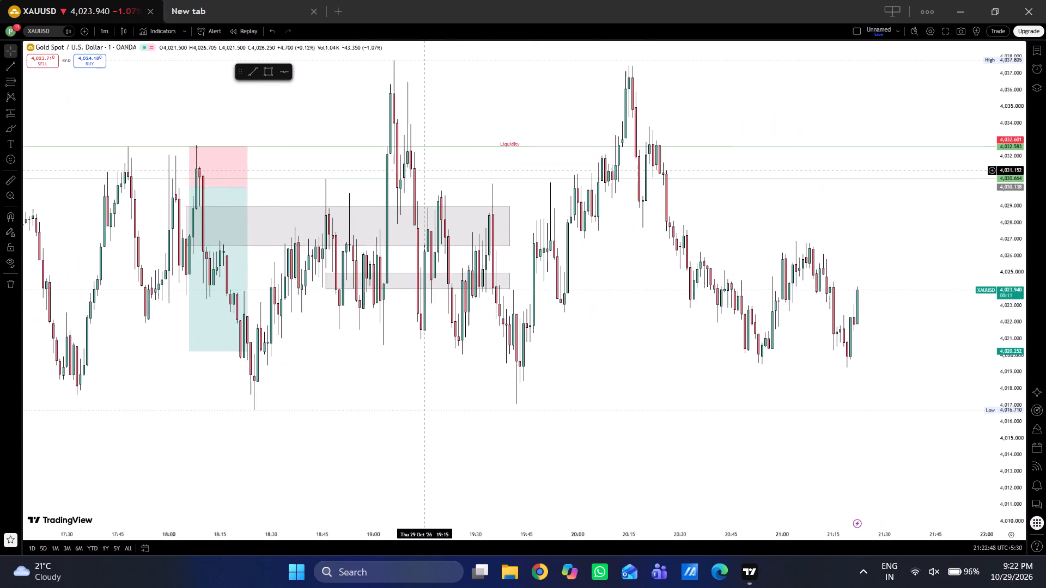
pyautogui.scroll(2, 423, 170)
pyautogui.moveTo(386, 157); pyautogui.dragTo(514, 138)
pyautogui.scroll(1, 514, 138)
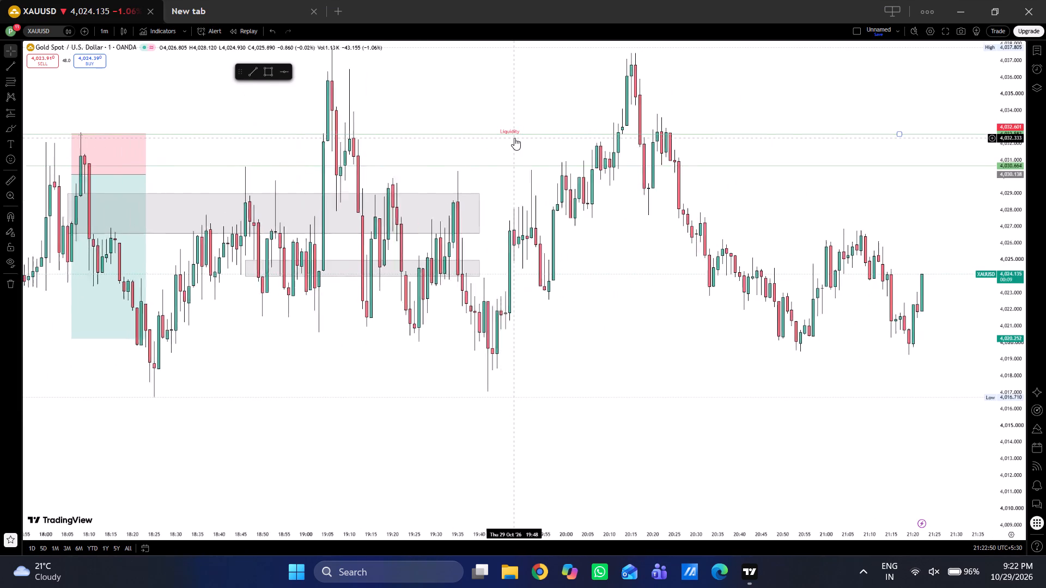
pyautogui.scroll(1, 514, 138)
pyautogui.moveTo(440, 152); pyautogui.dragTo(568, 197)
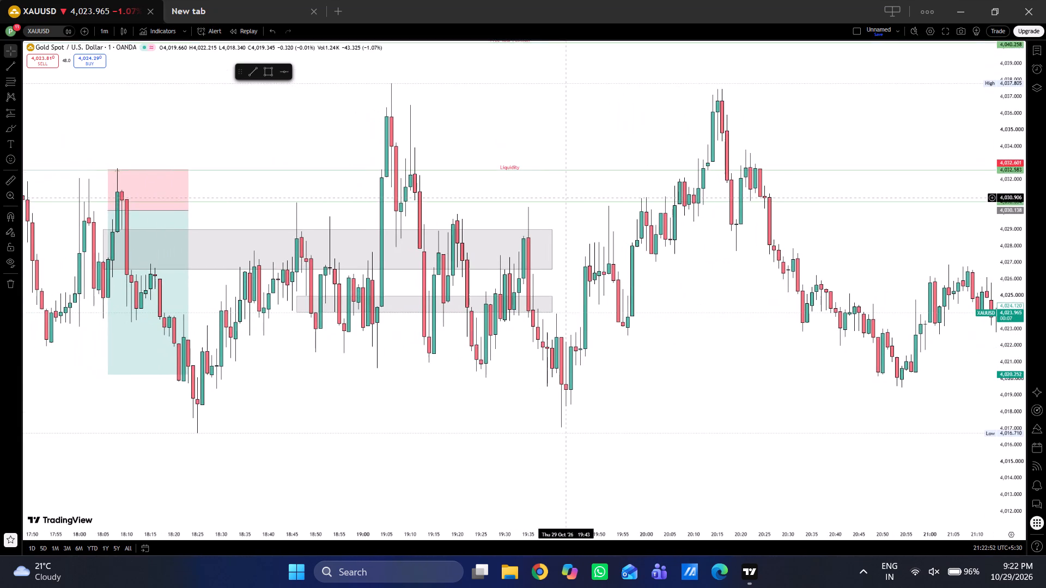
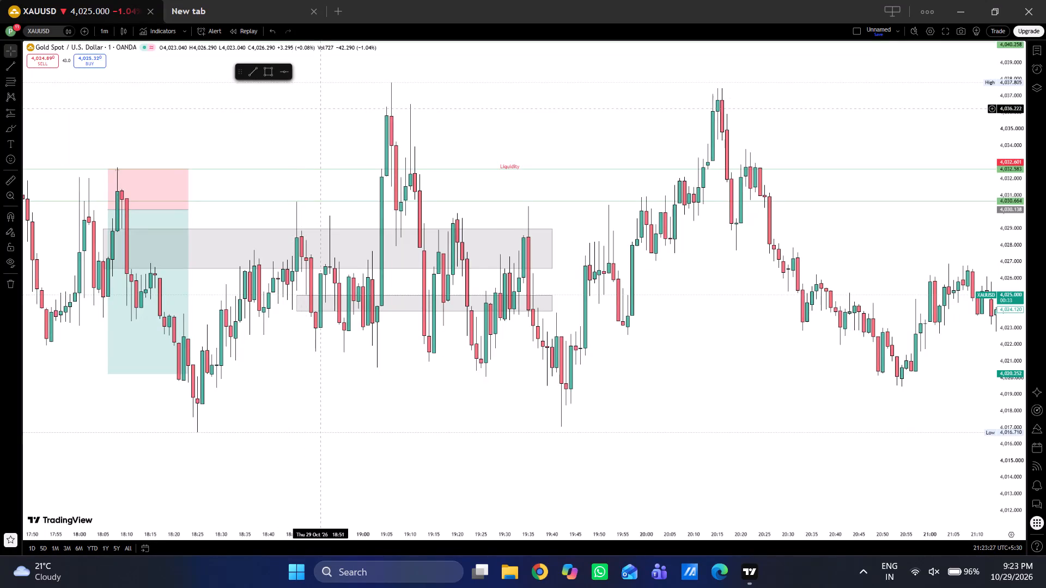
# Examine the 1-minute gold candles from about 16:45 up to the latest ones, including the swings around the Liquidity level.
pyautogui.moveTo(319, 108); pyautogui.dragTo(544, 140)
pyautogui.moveTo(544, 140); pyautogui.dragTo(447, 128)
pyautogui.scroll(-1, 447, 128)
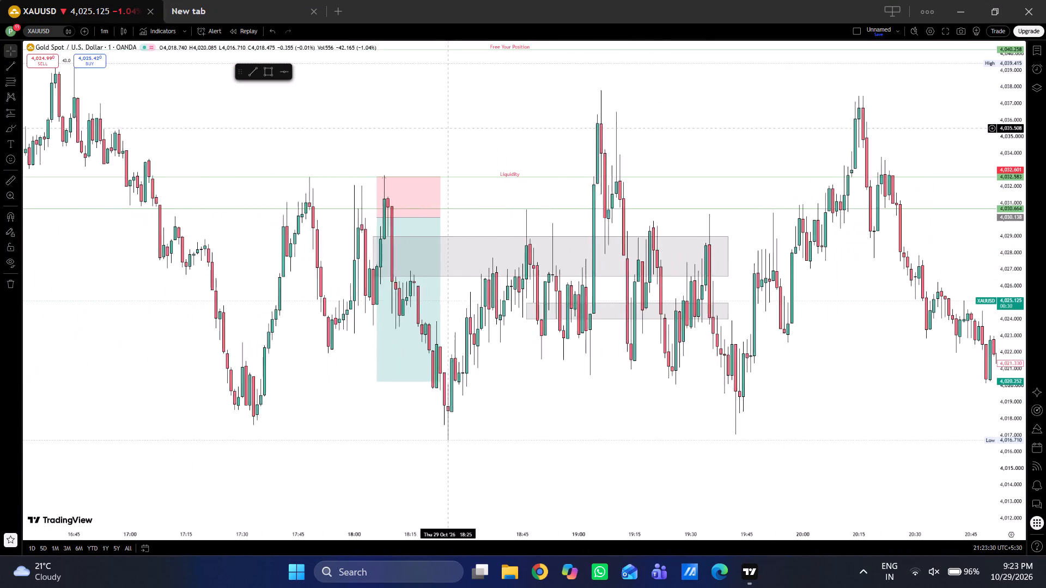
pyautogui.scroll(-1, 447, 128)
pyautogui.moveTo(447, 128); pyautogui.dragTo(689, 182)
pyautogui.moveTo(410, 120); pyautogui.dragTo(193, 94)
pyautogui.moveTo(431, 150); pyautogui.dragTo(293, 187)
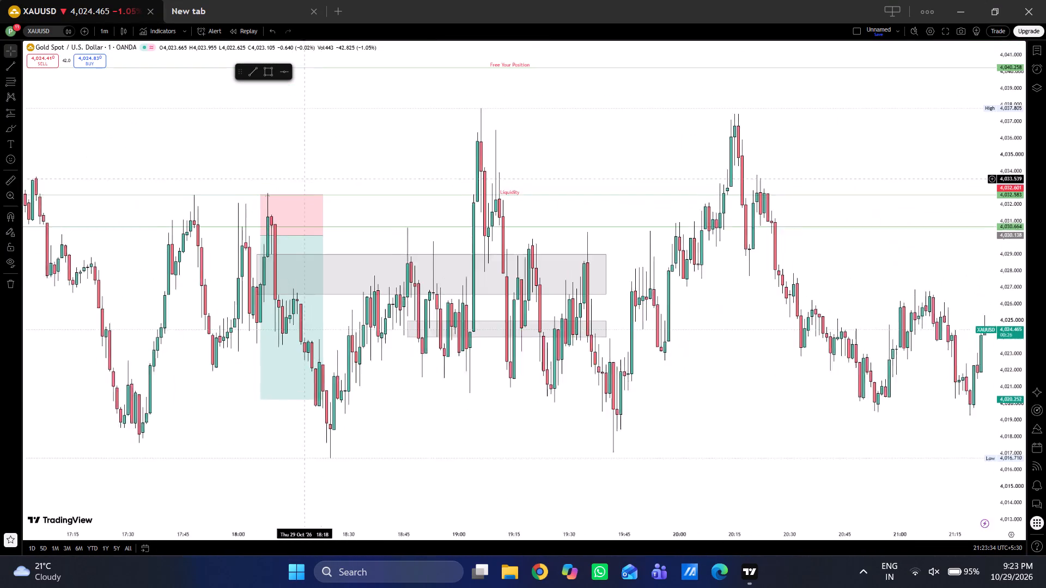
pyautogui.moveTo(293, 187); pyautogui.dragTo(263, 197)
pyautogui.moveTo(628, 157); pyautogui.dragTo(490, 144)
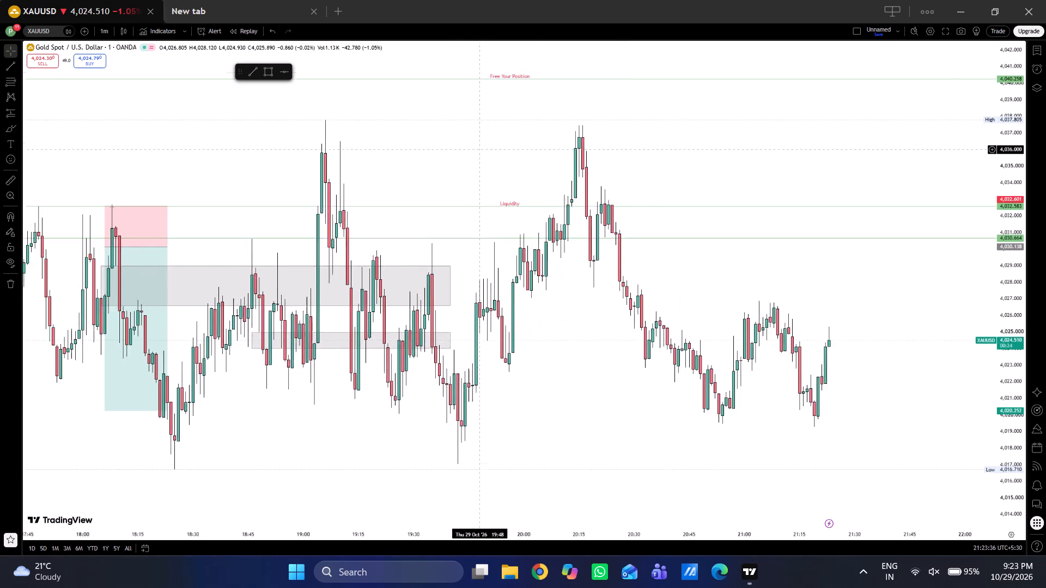
pyautogui.moveTo(490, 144); pyautogui.dragTo(583, 138)
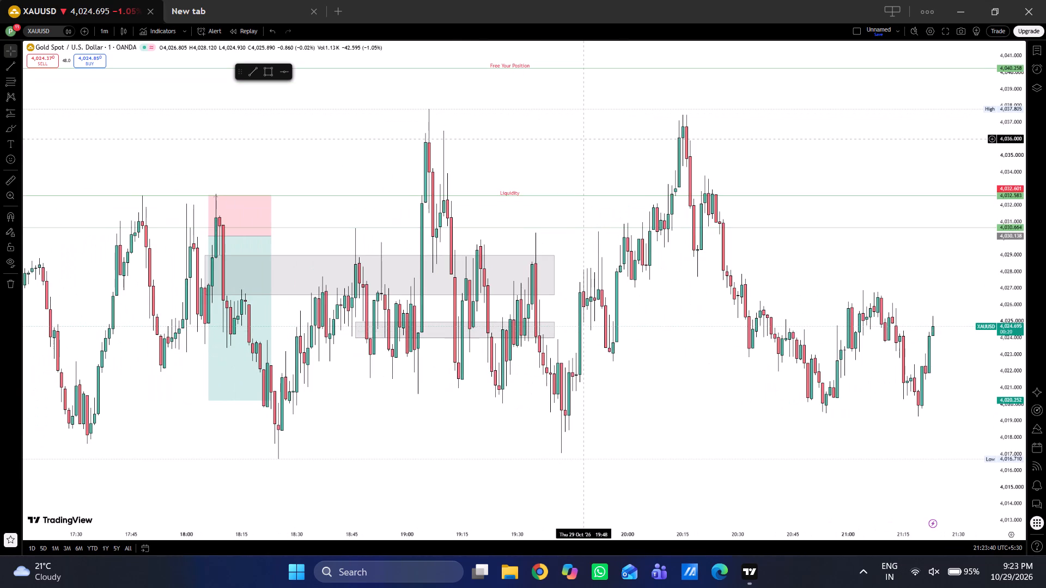
pyautogui.scroll(1, 583, 138)
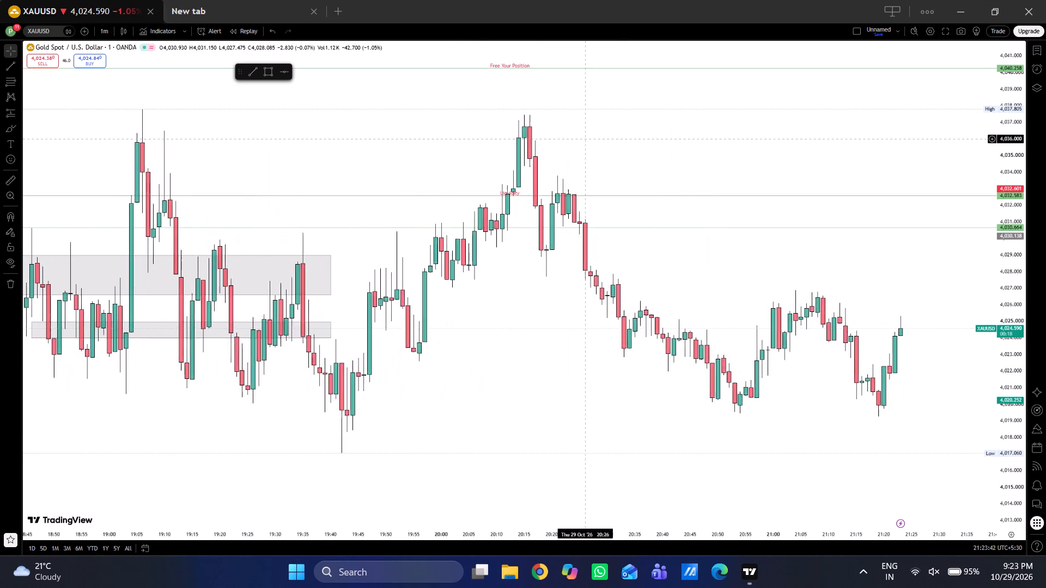
pyautogui.scroll(1, 583, 138)
pyautogui.moveTo(583, 138); pyautogui.dragTo(516, 24)
pyautogui.moveTo(513, 314); pyautogui.dragTo(500, 299)
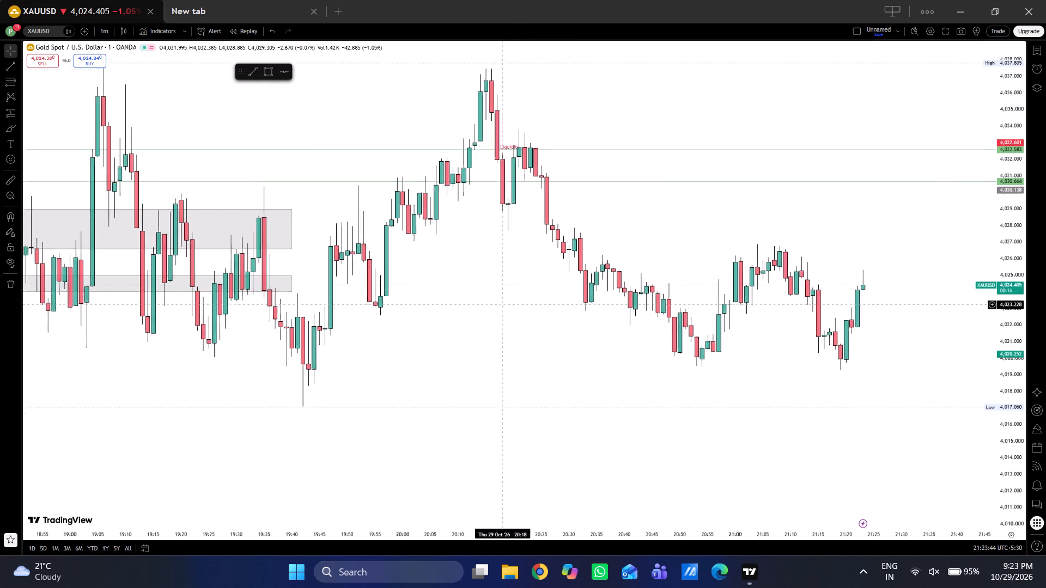
pyautogui.moveTo(500, 299); pyautogui.dragTo(446, 286)
pyautogui.scroll(1, 644, 228)
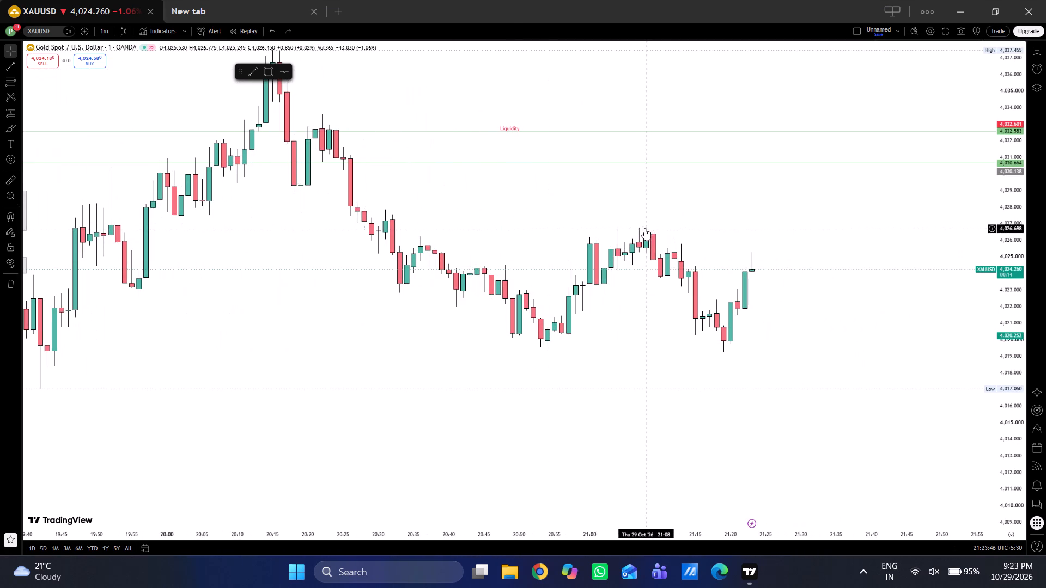
# Examine the 1-minute candles between about 17:50 and 19:50 around the short position and the two grey zones.
pyautogui.scroll(-1, 670, 208)
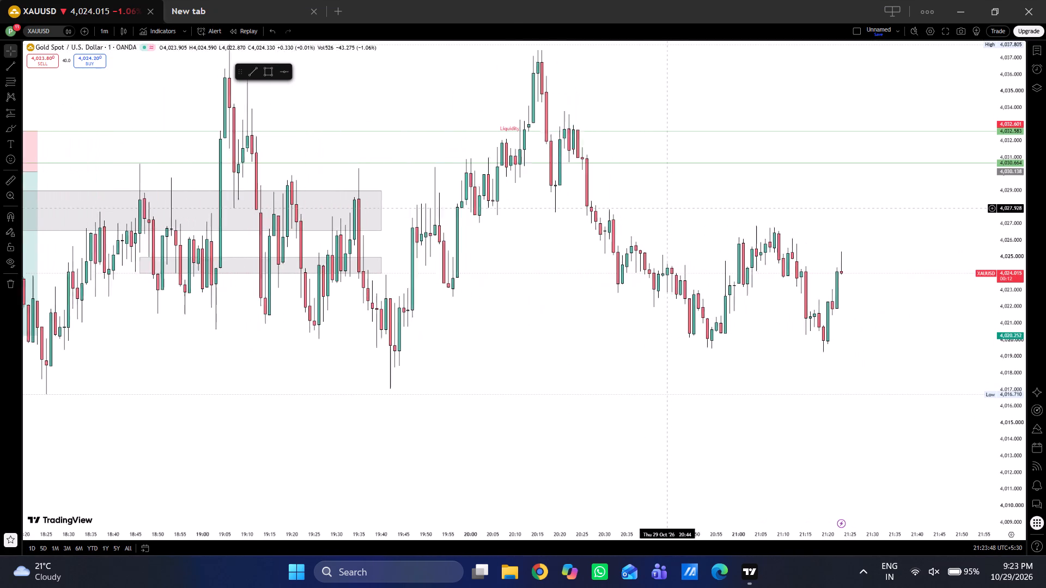
pyautogui.scroll(-1, 670, 208)
pyautogui.moveTo(297, 348); pyautogui.dragTo(690, 343)
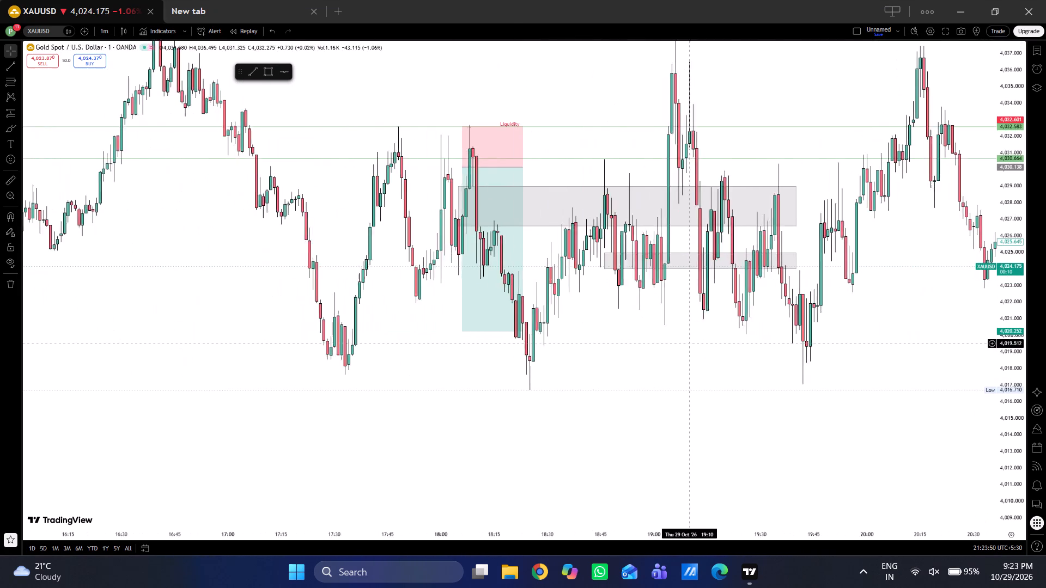
pyautogui.moveTo(550, 330); pyautogui.dragTo(692, 347)
pyautogui.scroll(1, 692, 347)
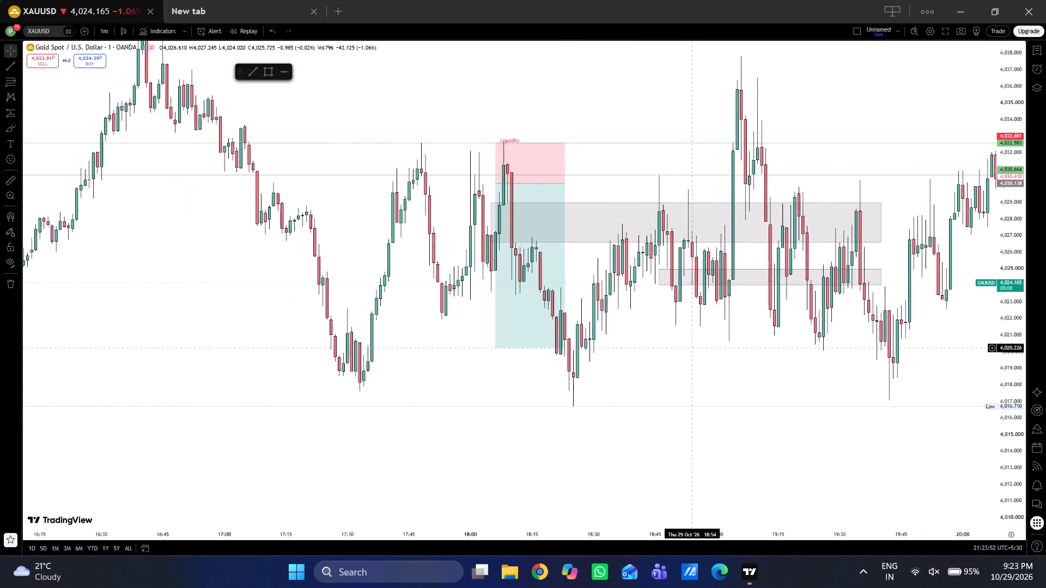
pyautogui.scroll(1, 692, 347)
pyautogui.scroll(-1, 459, 341)
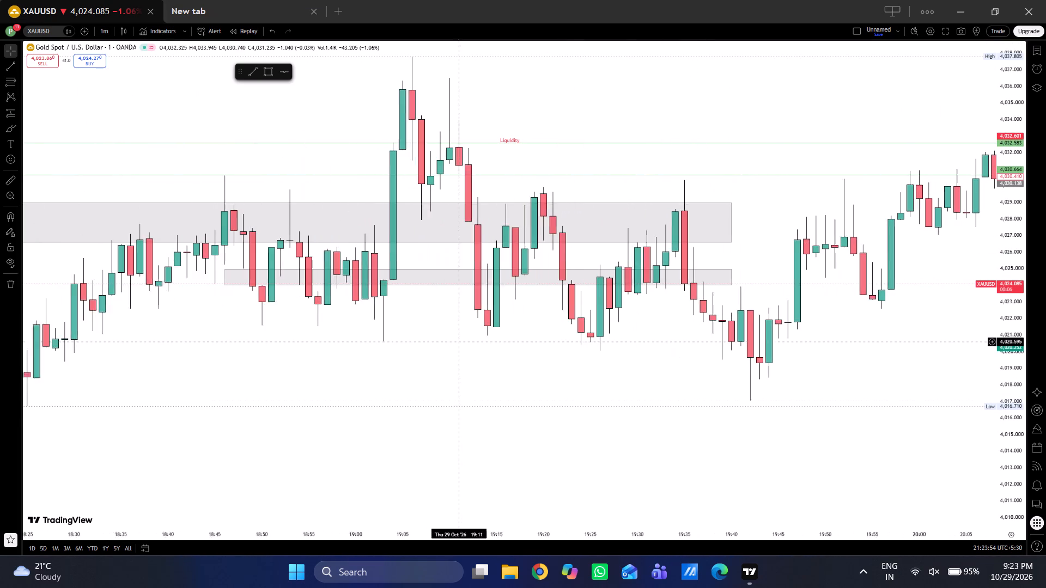
pyautogui.scroll(-1, 459, 341)
pyautogui.moveTo(343, 346); pyautogui.dragTo(564, 341)
pyautogui.scroll(-1, 564, 341)
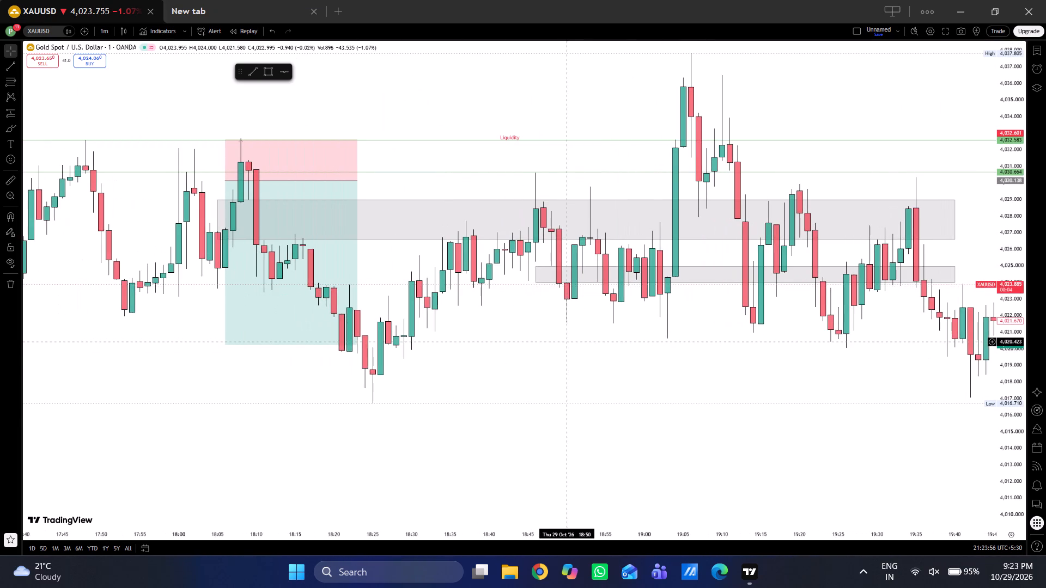
pyautogui.moveTo(482, 308); pyautogui.dragTo(428, 307)
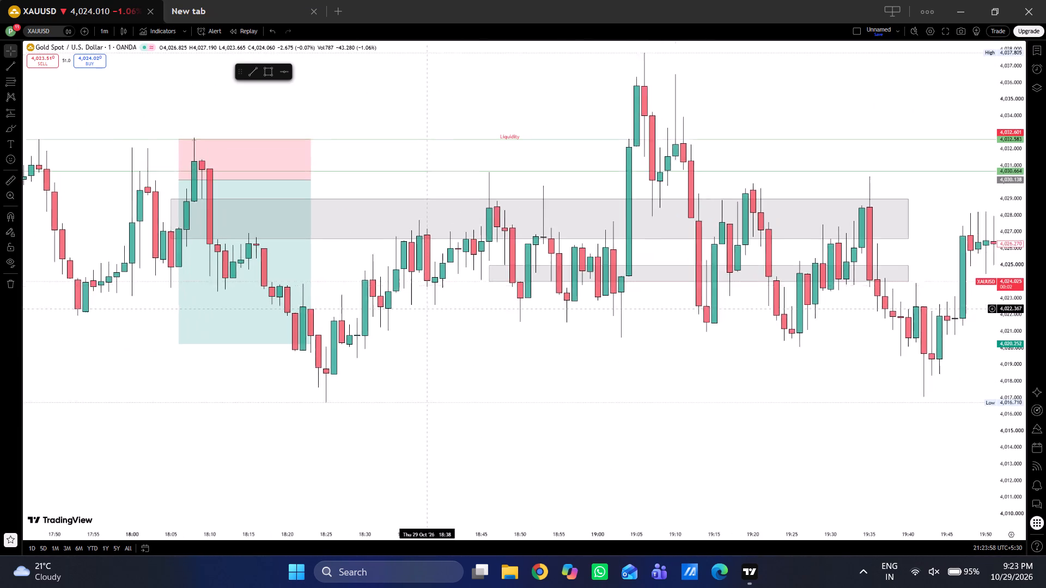
pyautogui.moveTo(428, 307); pyautogui.dragTo(403, 283)
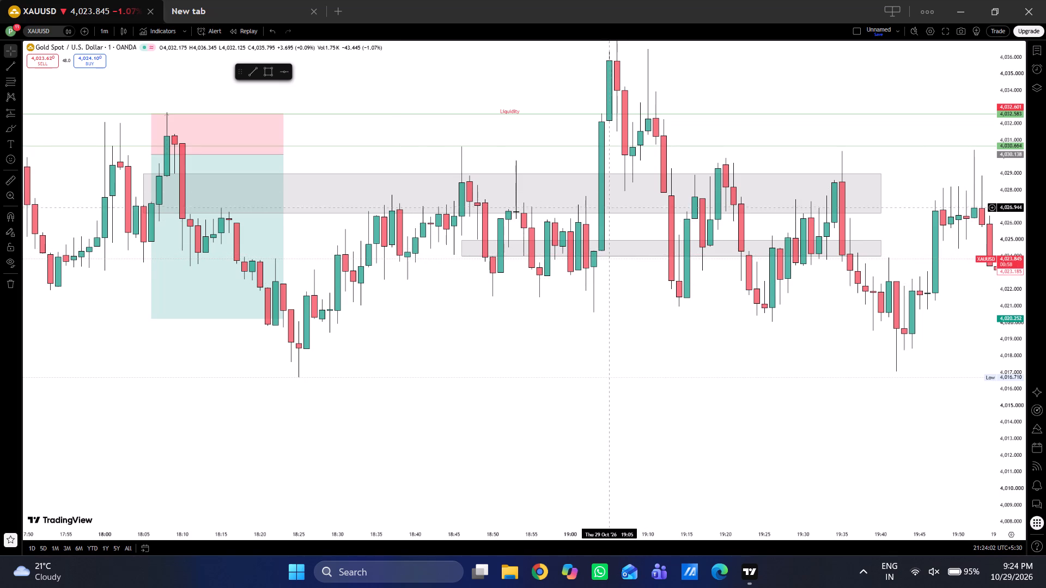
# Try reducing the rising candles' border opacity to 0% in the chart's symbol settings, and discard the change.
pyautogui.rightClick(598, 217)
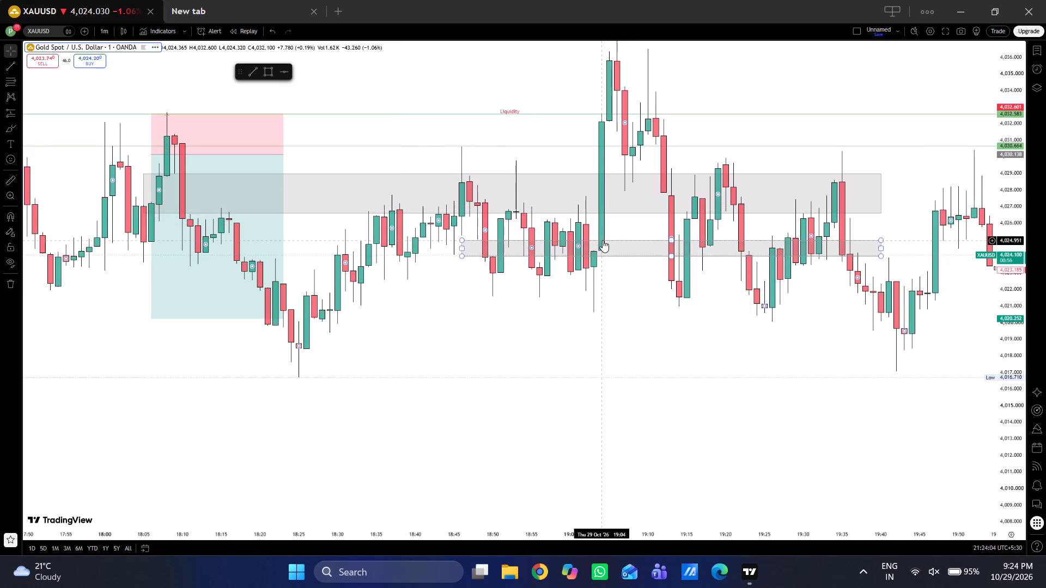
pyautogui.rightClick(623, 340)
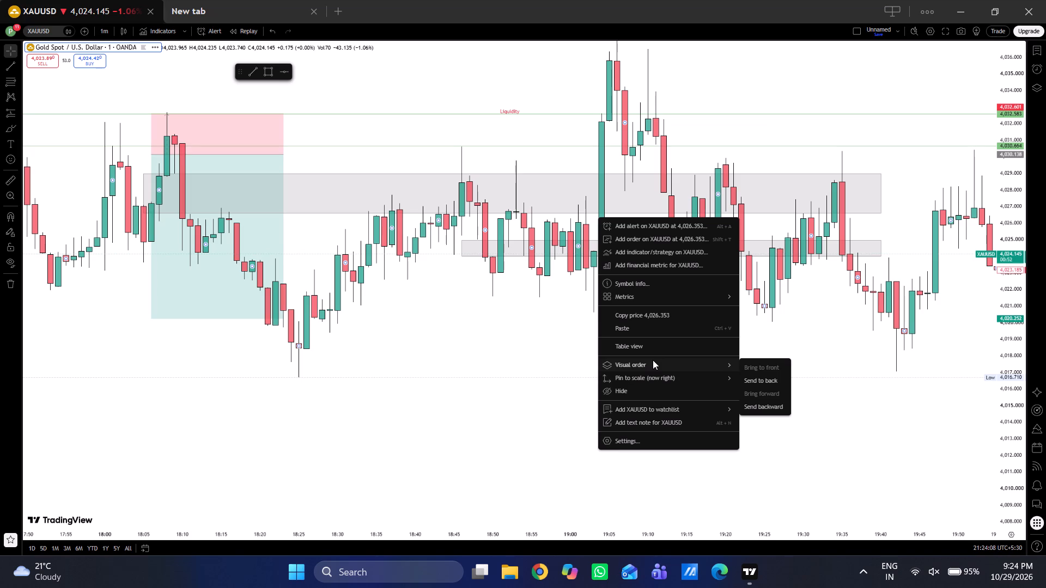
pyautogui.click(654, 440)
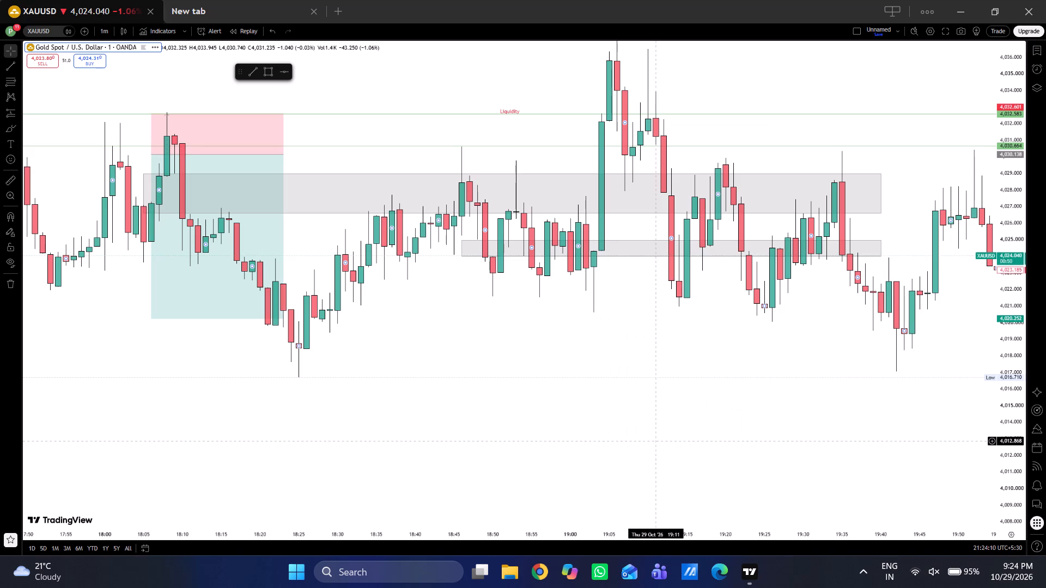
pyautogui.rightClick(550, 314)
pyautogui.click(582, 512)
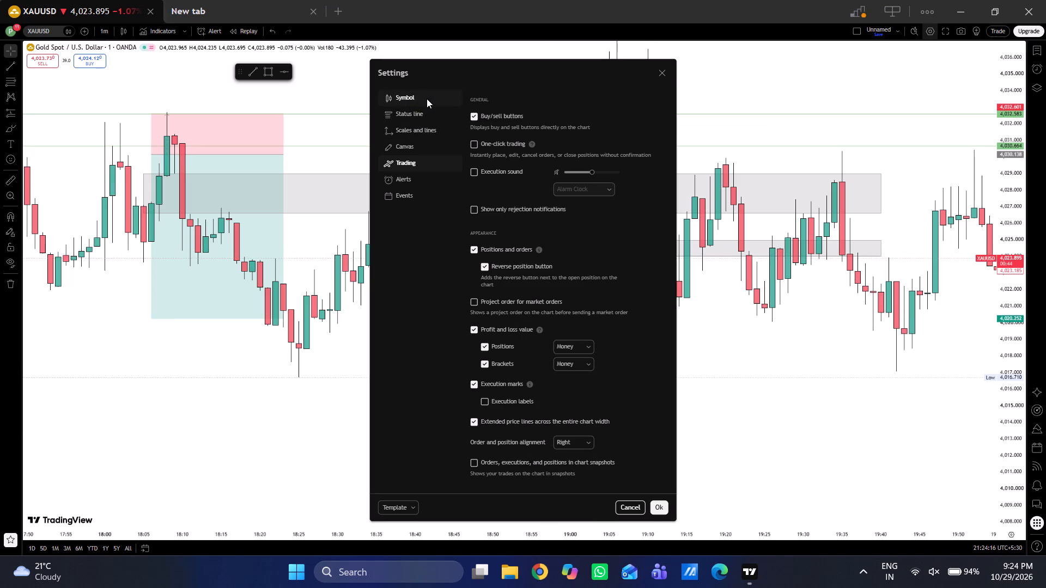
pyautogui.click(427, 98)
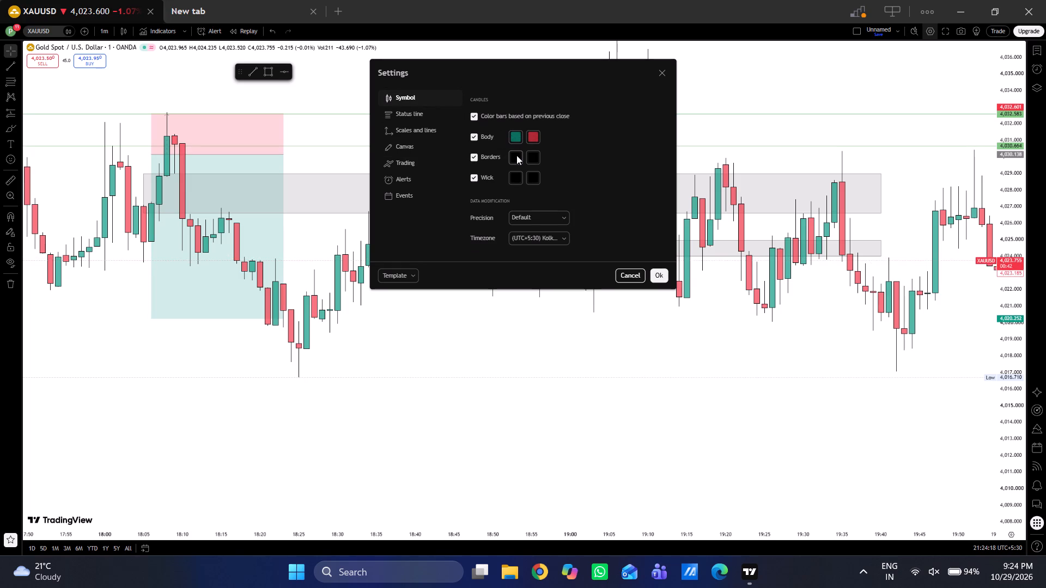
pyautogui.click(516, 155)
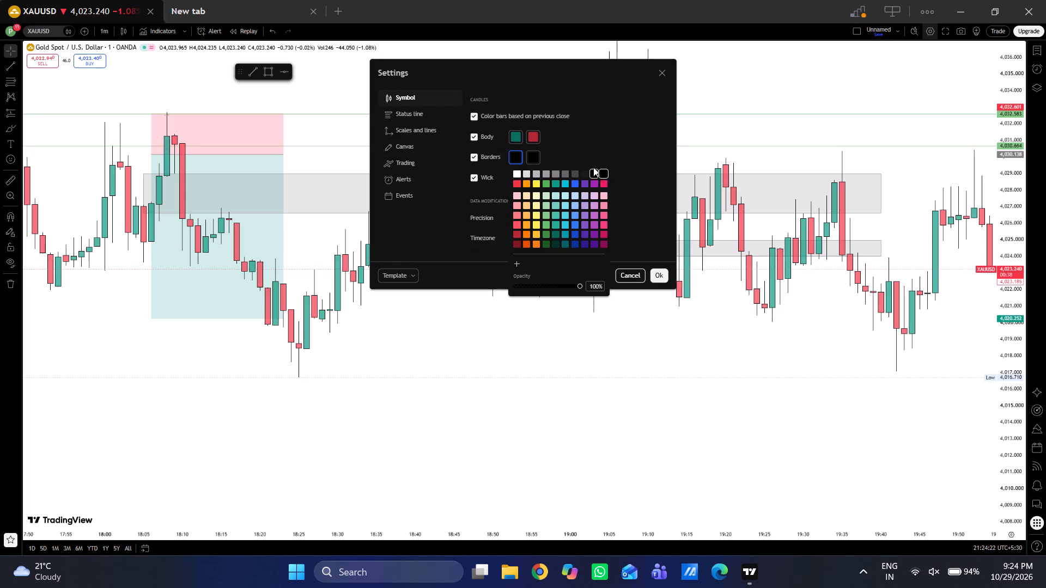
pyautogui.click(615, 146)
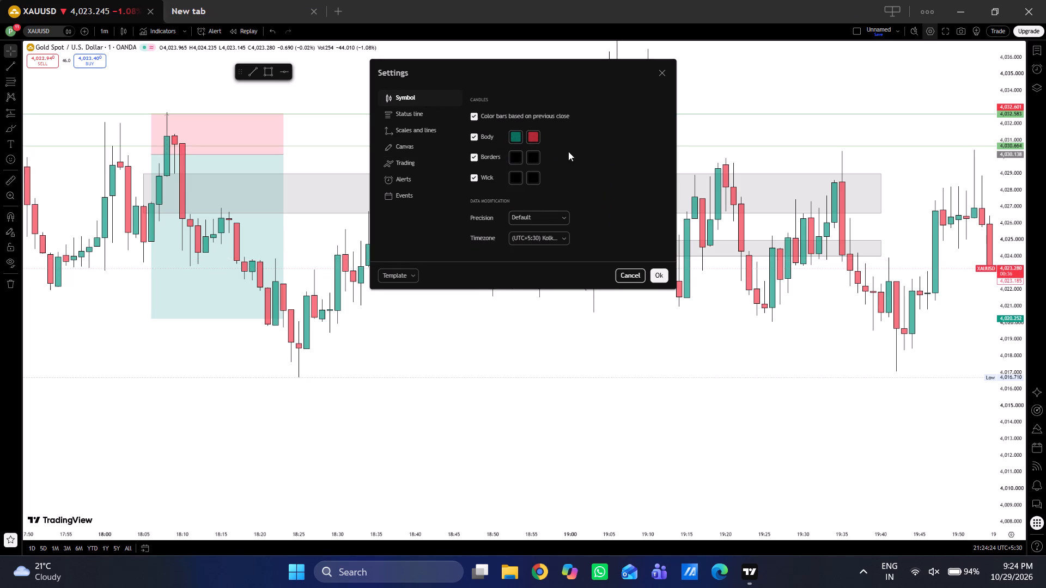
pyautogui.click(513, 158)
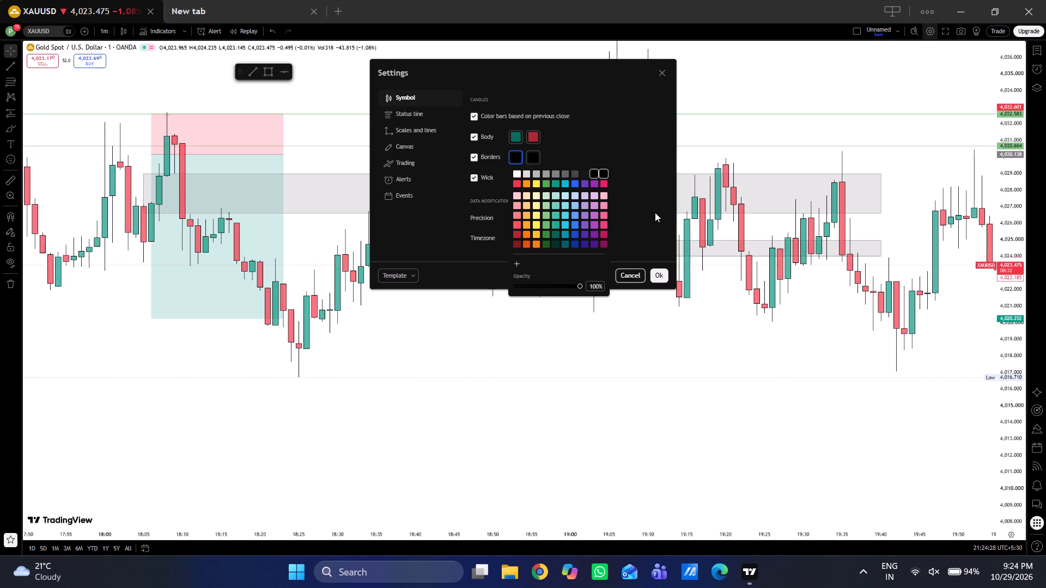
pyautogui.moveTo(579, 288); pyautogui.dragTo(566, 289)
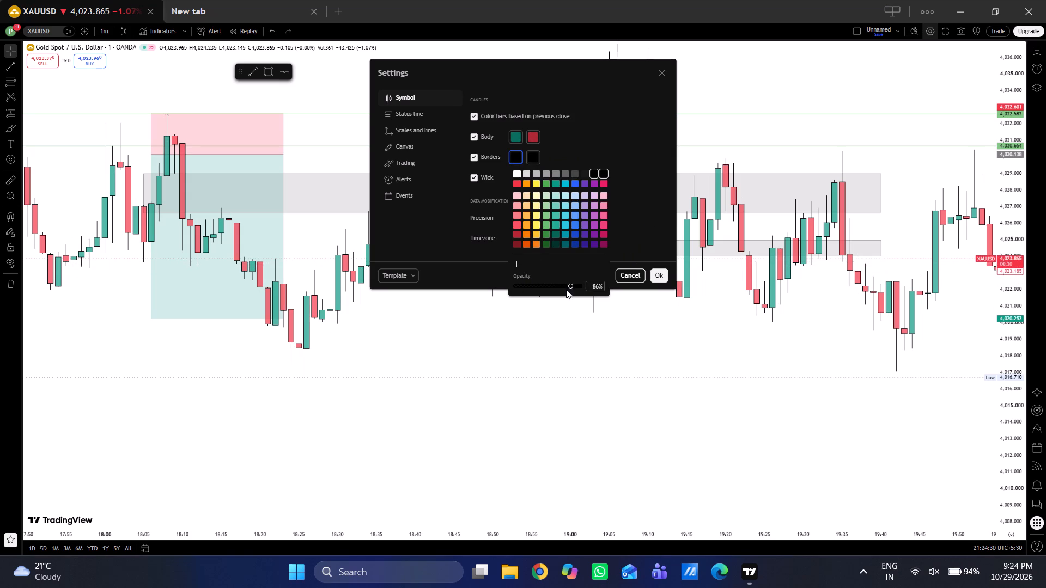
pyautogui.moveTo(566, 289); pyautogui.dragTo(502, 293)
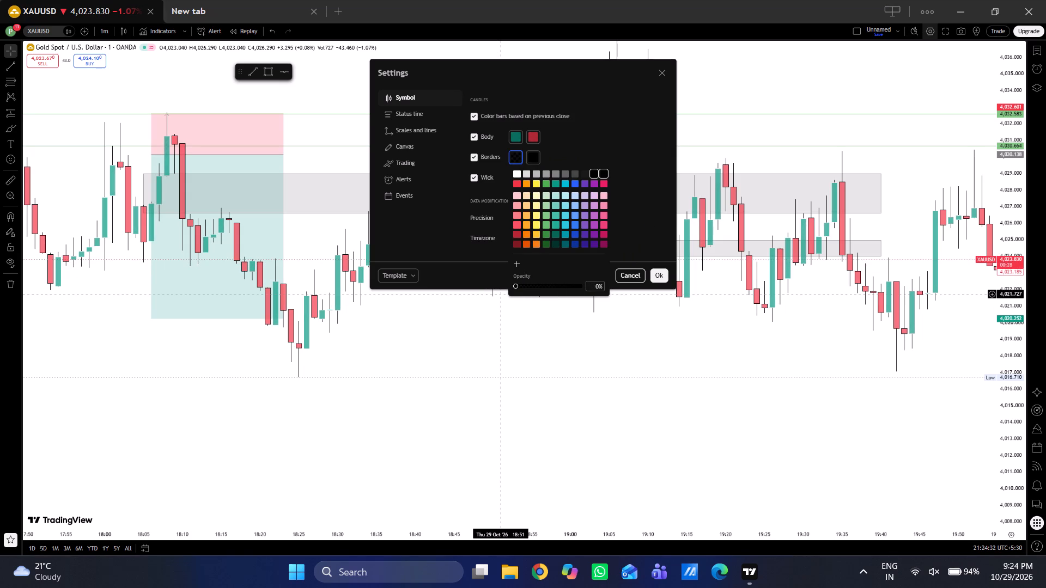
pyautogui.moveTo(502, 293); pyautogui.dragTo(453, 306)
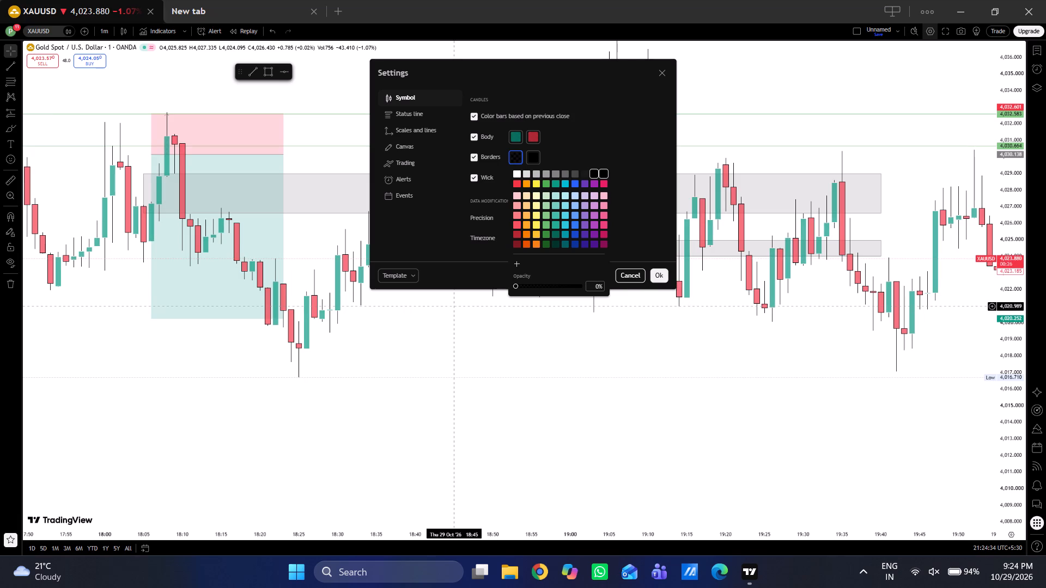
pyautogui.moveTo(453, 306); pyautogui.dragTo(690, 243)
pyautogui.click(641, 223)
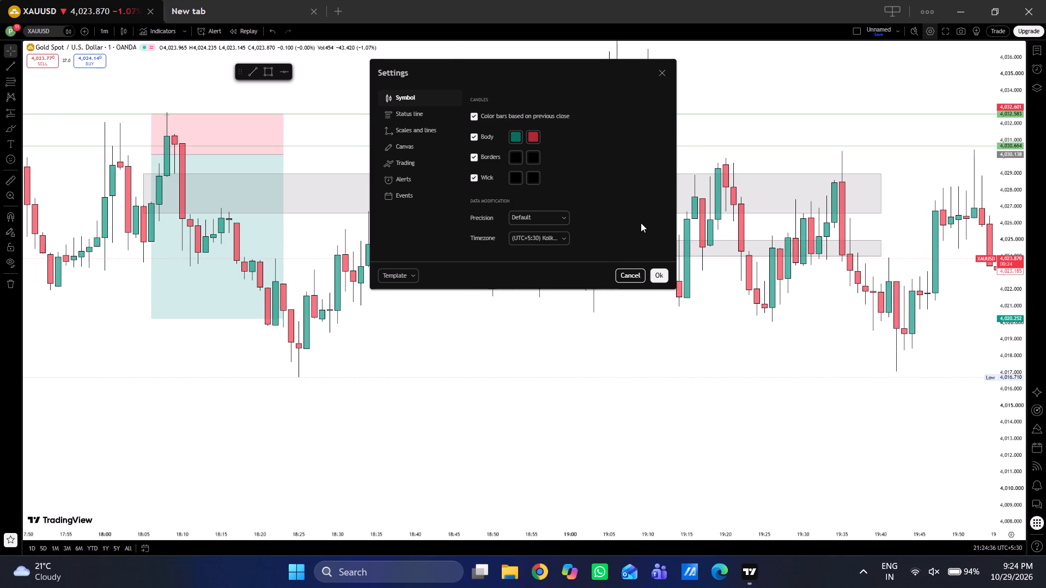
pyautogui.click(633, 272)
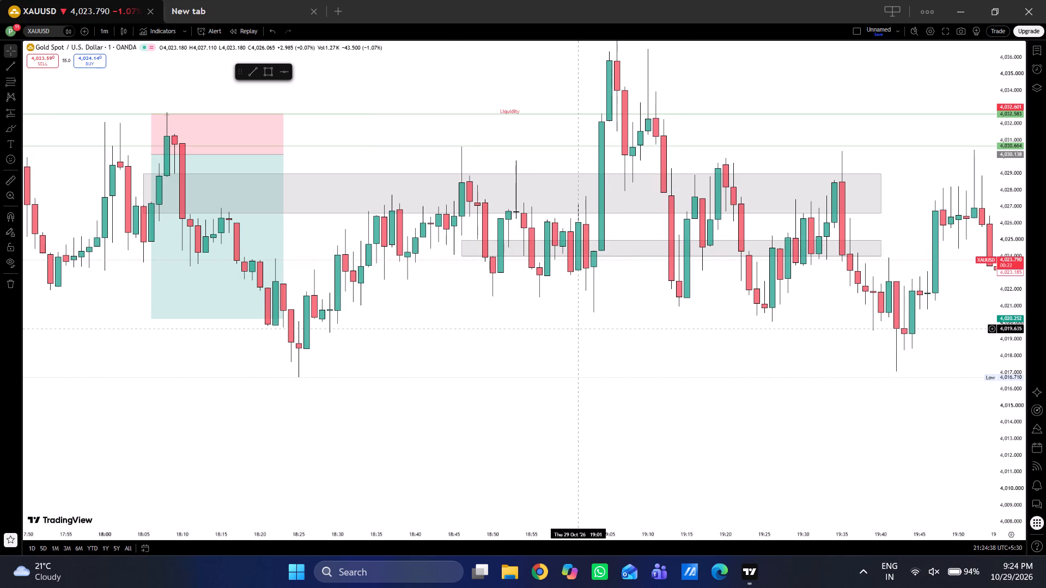
# Examine the colours set for the candle bodies, borders and wicks in the chart's symbol settings.
pyautogui.rightClick(568, 316)
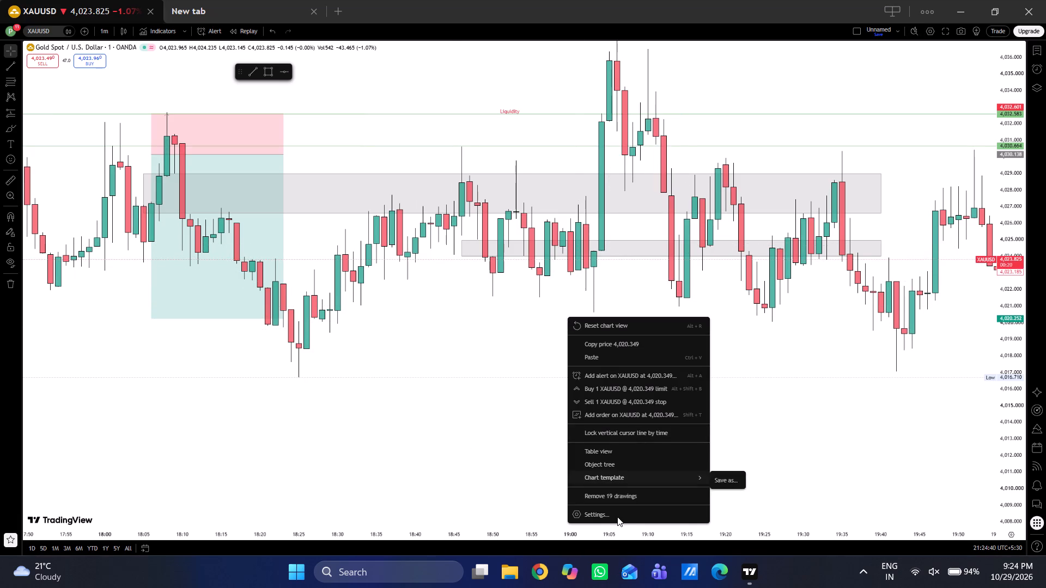
pyautogui.click(617, 517)
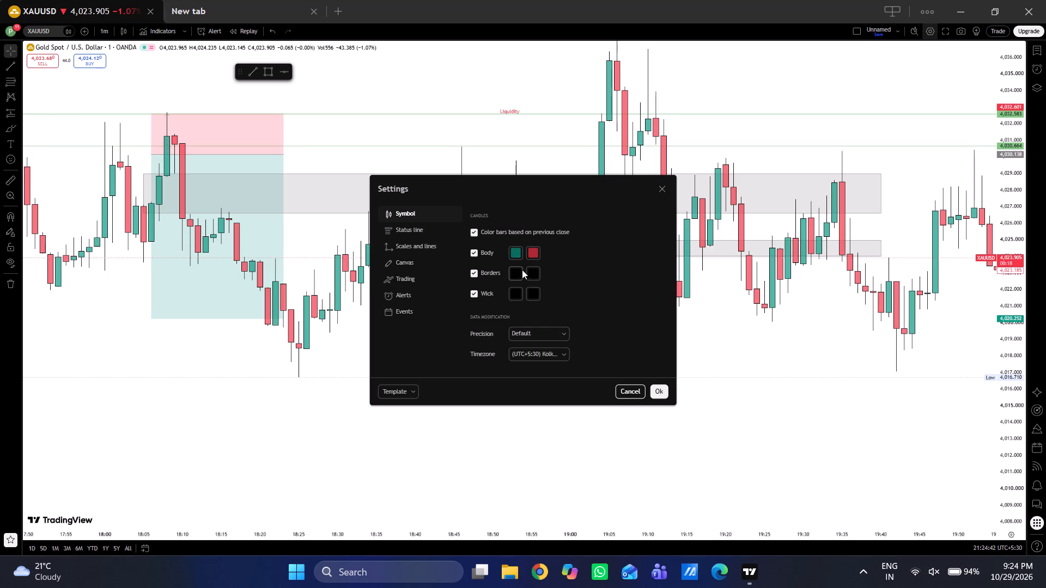
pyautogui.click(536, 274)
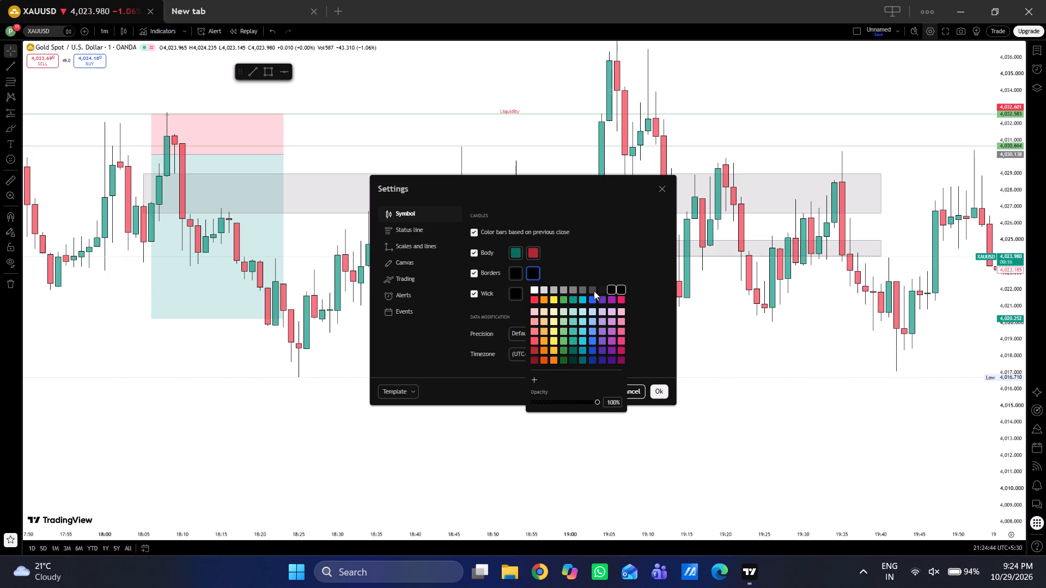
pyautogui.click(599, 264)
pyautogui.click(514, 290)
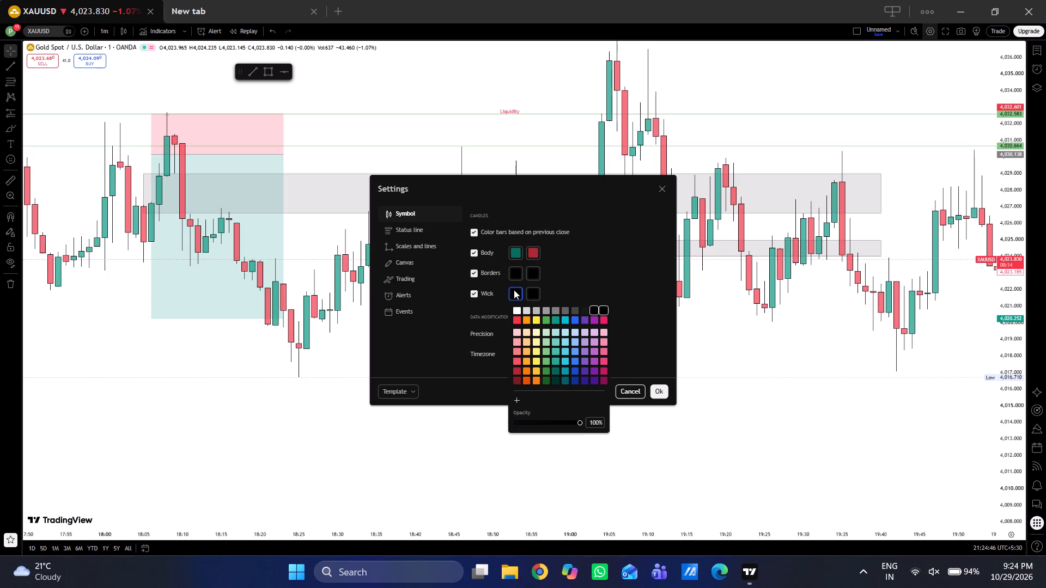
pyautogui.moveTo(597, 268); pyautogui.dragTo(539, 294)
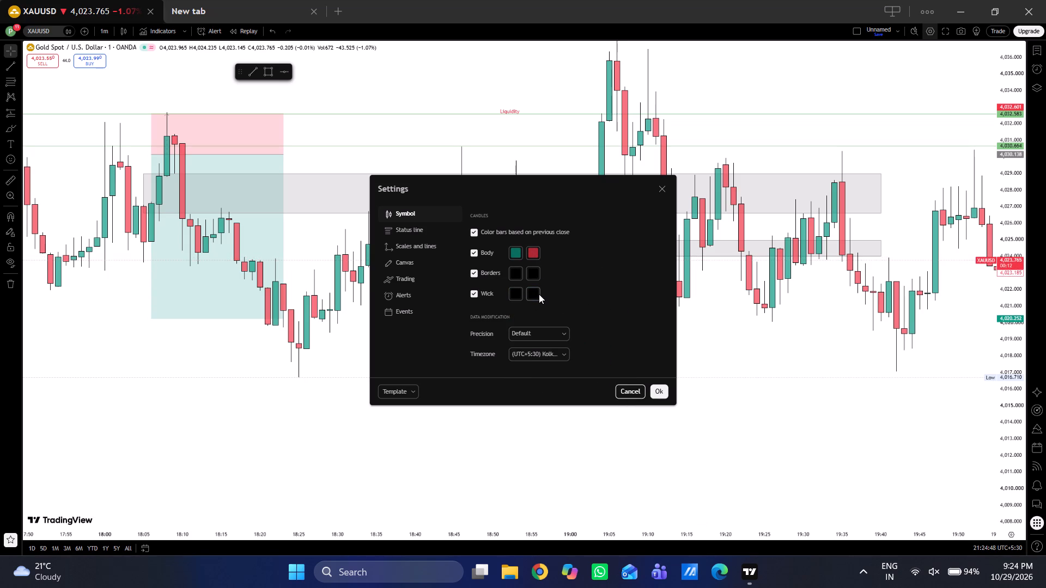
pyautogui.click(539, 294)
pyautogui.moveTo(577, 278); pyautogui.dragTo(514, 271)
pyautogui.click(514, 271)
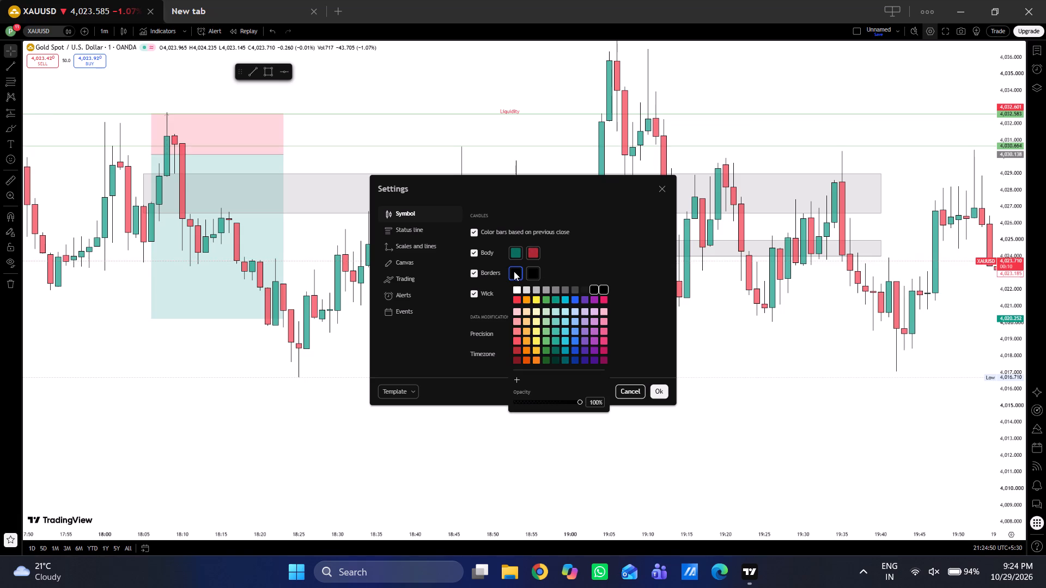
pyautogui.click(568, 273)
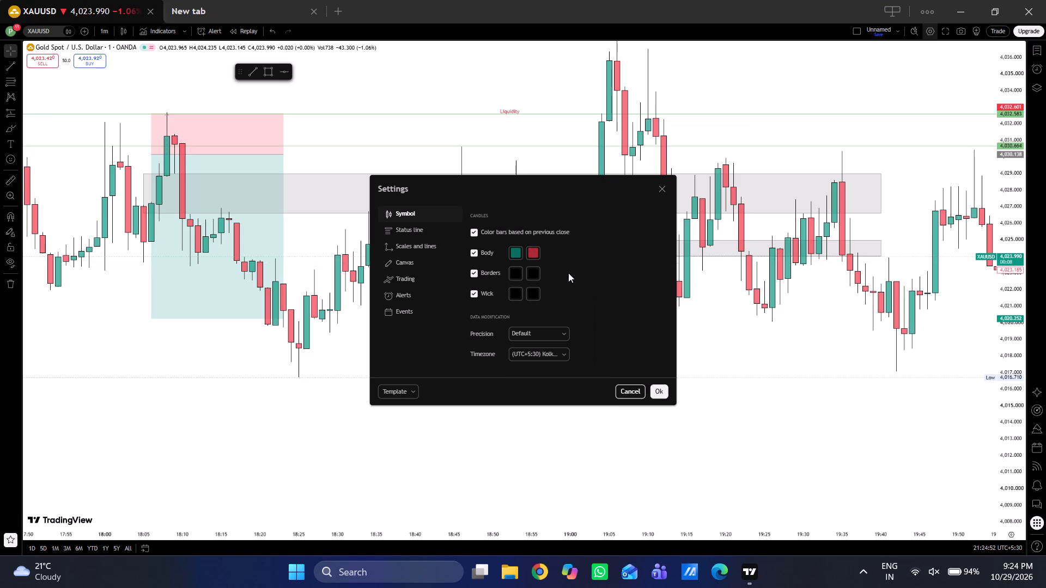
pyautogui.click(538, 277)
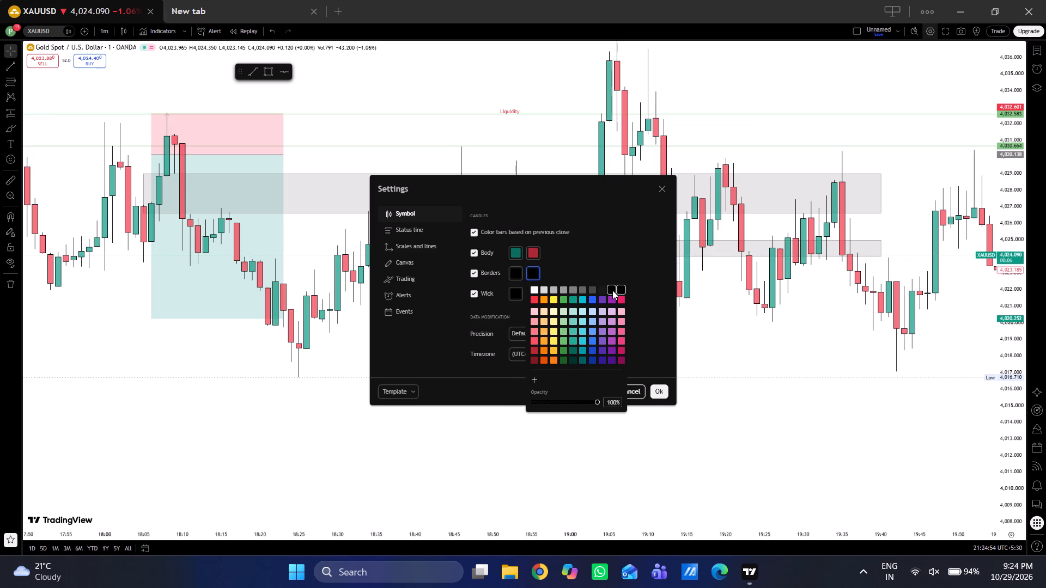
pyautogui.click(612, 289)
pyautogui.click(618, 289)
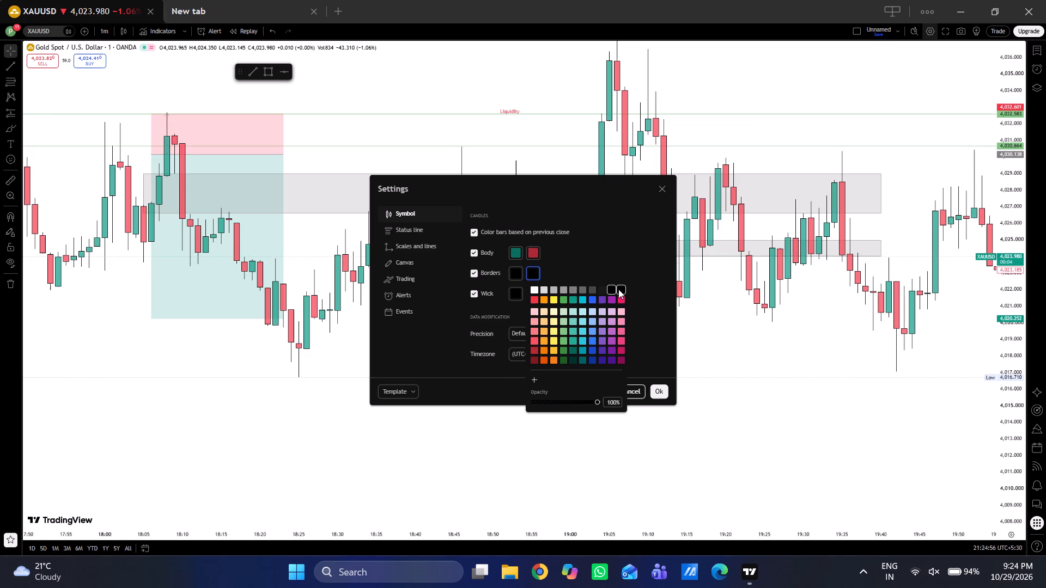
pyautogui.click(598, 270)
pyautogui.click(522, 273)
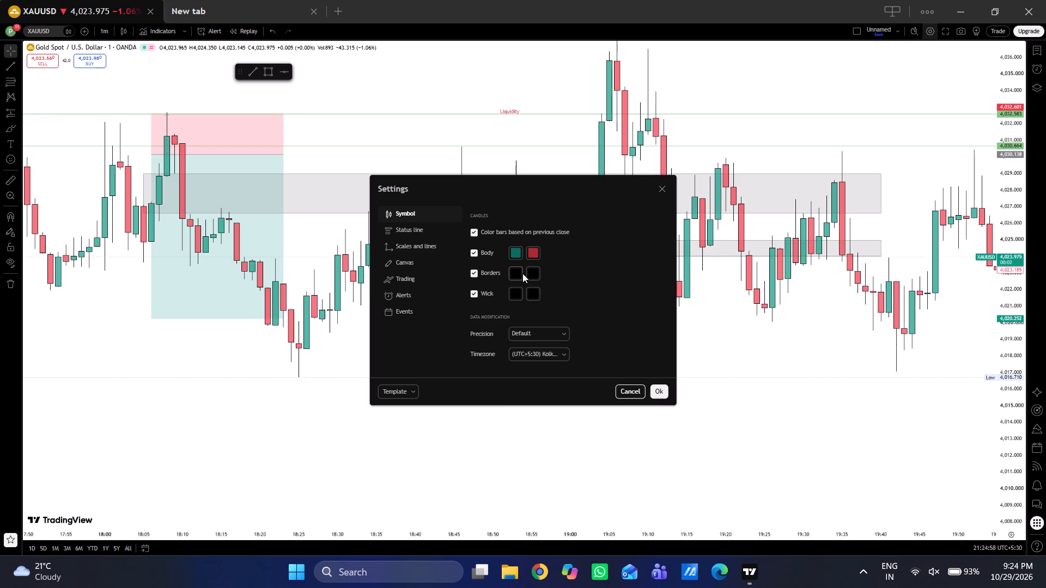
pyautogui.scroll(-1, 574, 280)
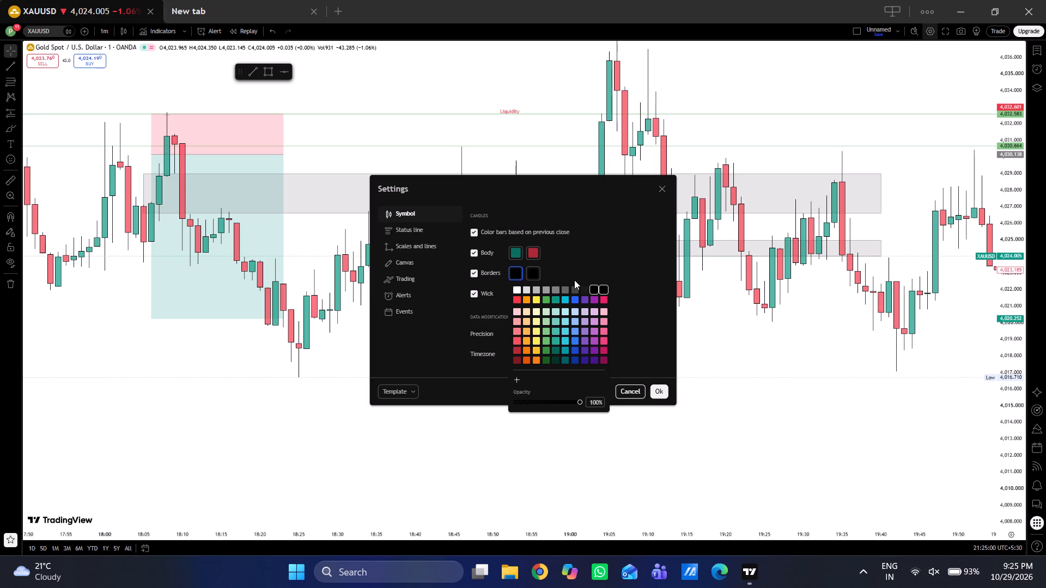
pyautogui.click(526, 252)
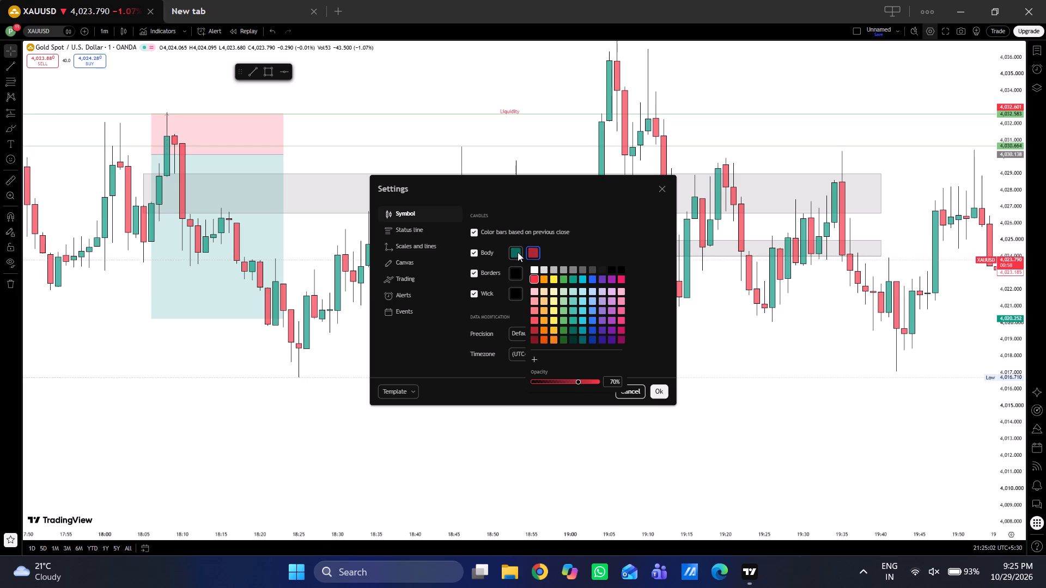
pyautogui.click(510, 253)
pyautogui.click(589, 247)
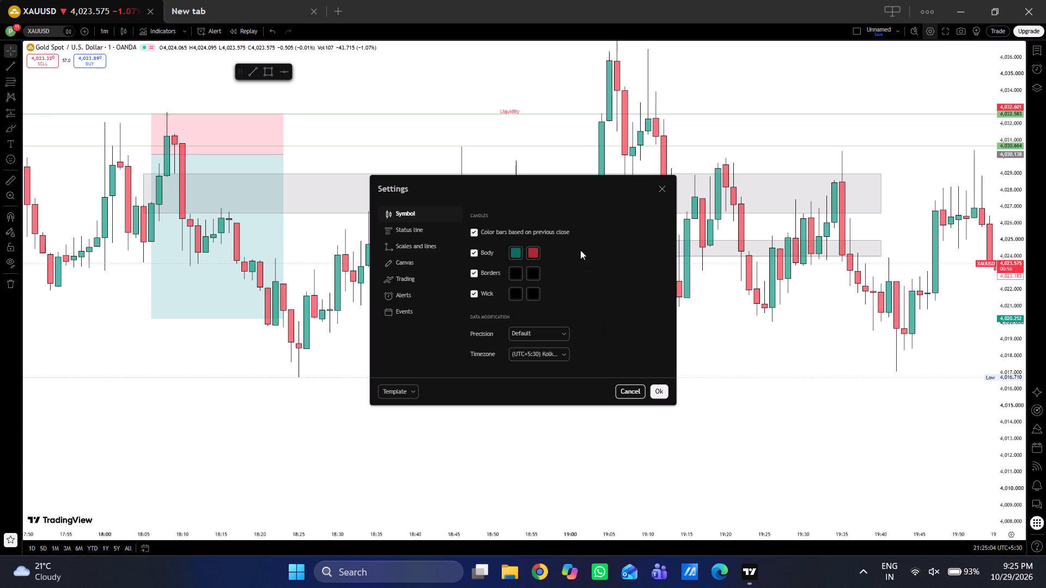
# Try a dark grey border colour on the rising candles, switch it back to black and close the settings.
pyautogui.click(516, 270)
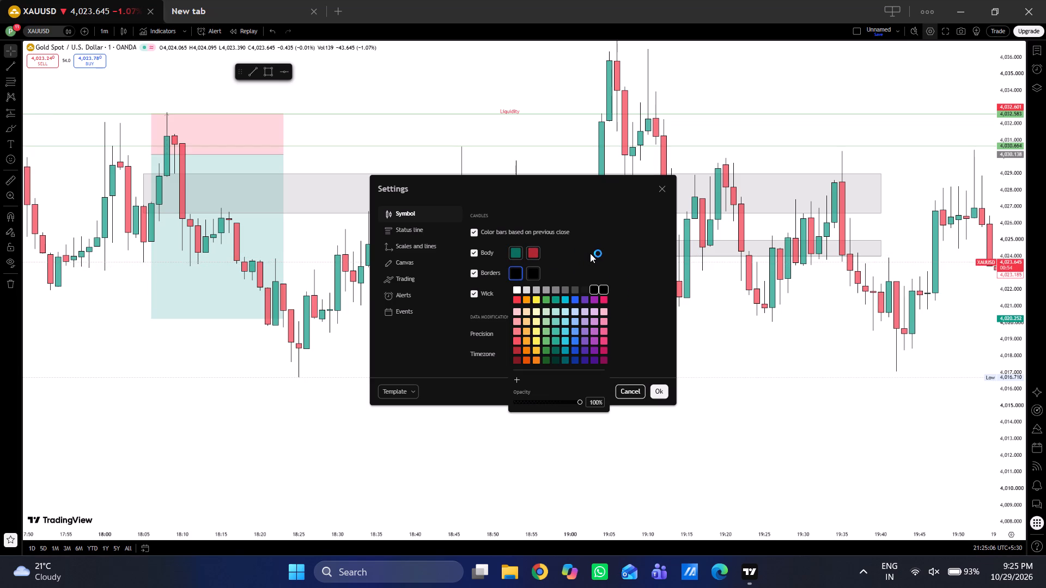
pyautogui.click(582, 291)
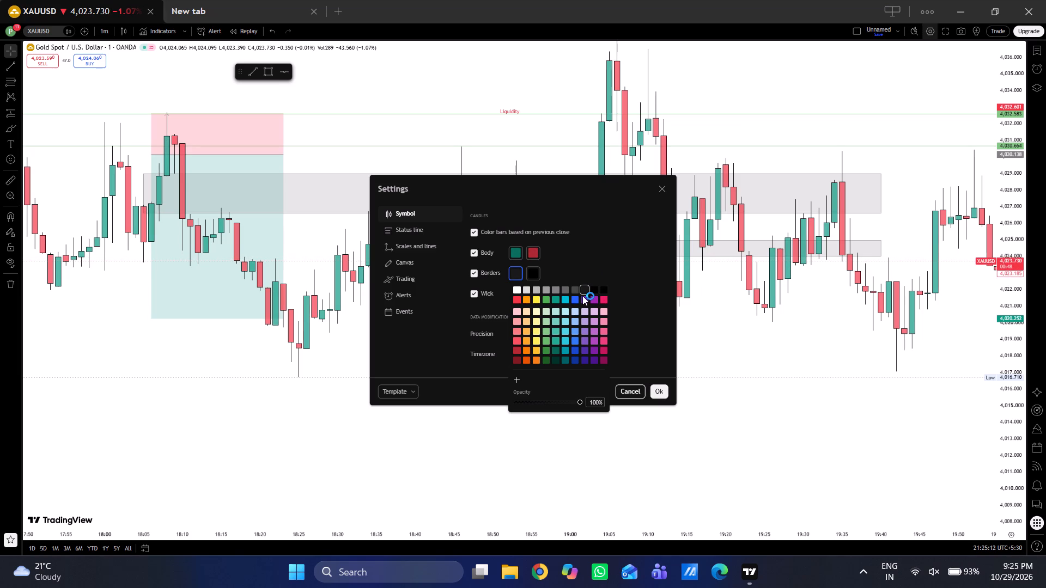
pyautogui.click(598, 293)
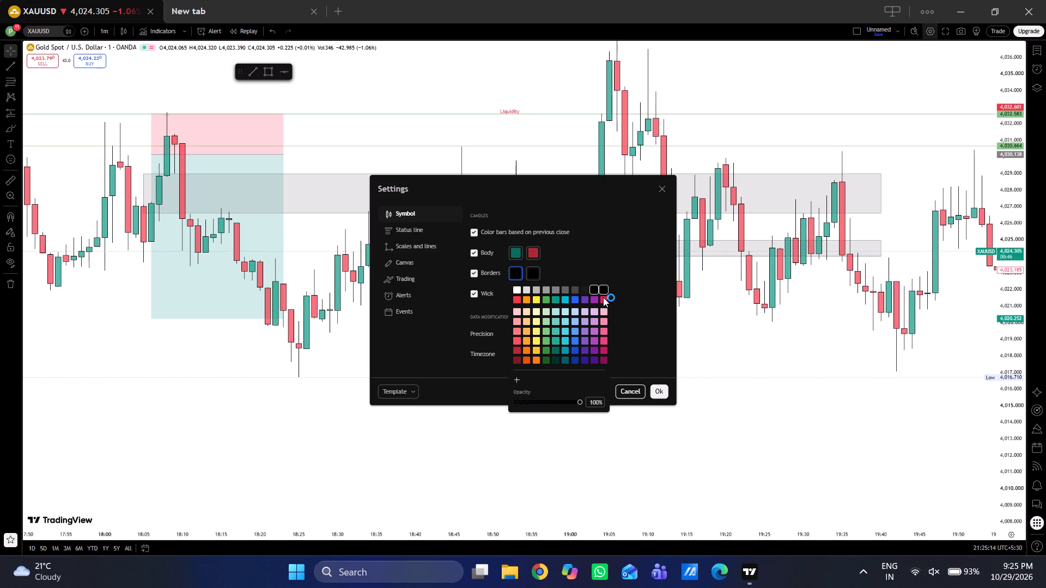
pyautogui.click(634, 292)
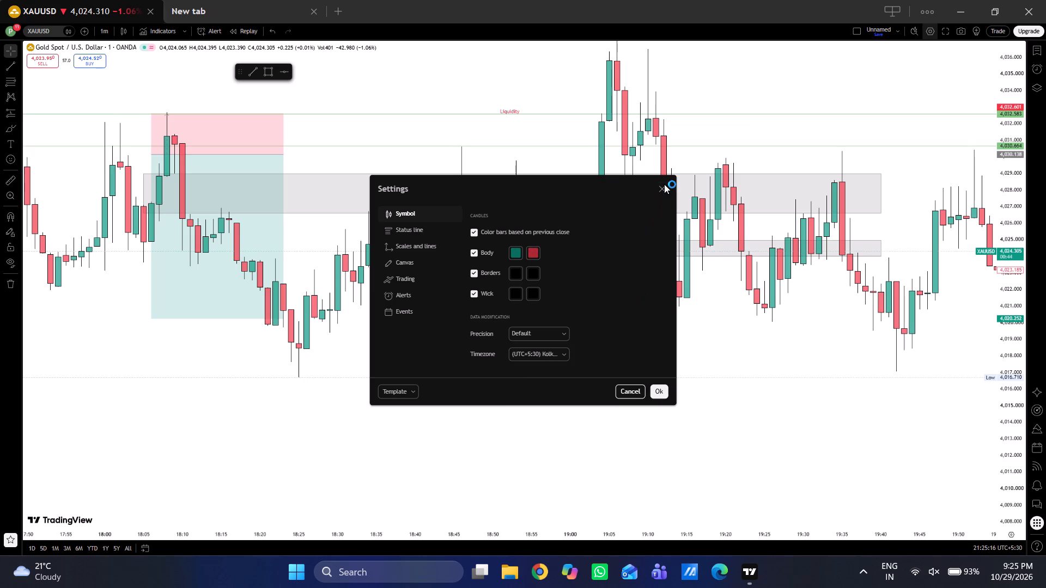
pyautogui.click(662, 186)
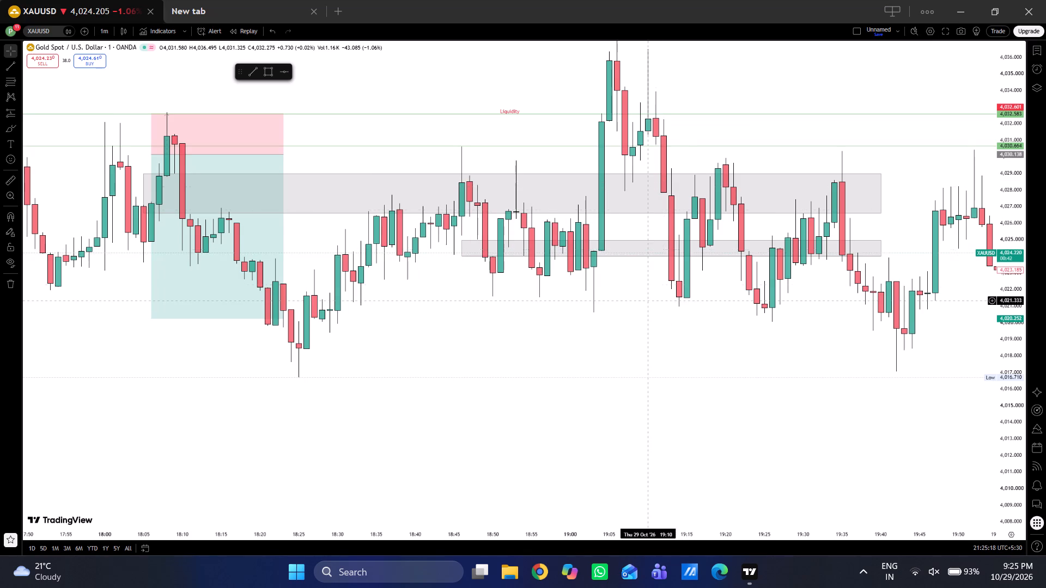
# Examine the 1-minute gold candles from about 16:00 to 19:50 around the short position and the two grey zones.
pyautogui.moveTo(645, 300); pyautogui.dragTo(643, 425)
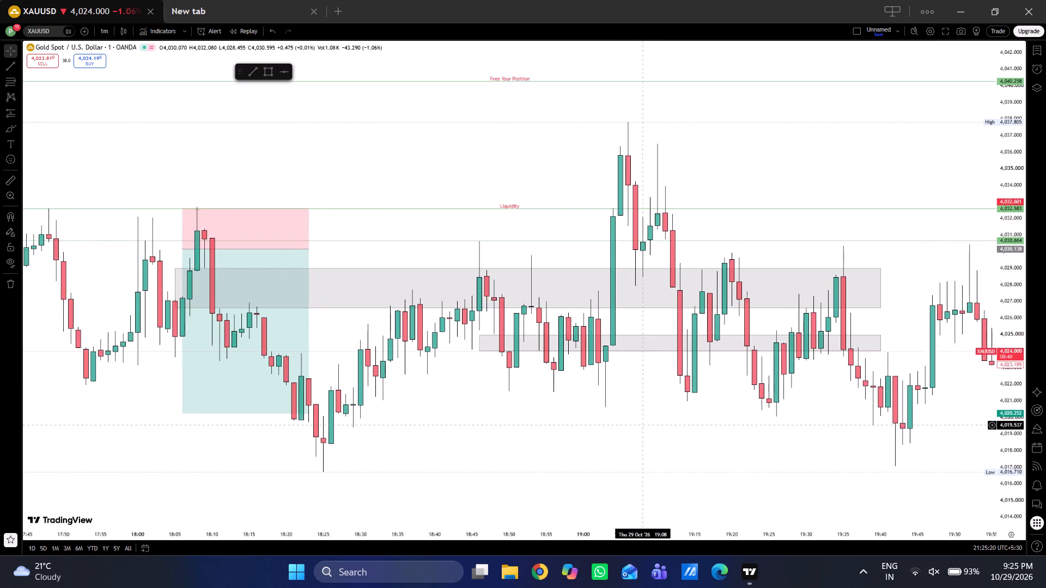
pyautogui.moveTo(643, 425); pyautogui.dragTo(666, 414)
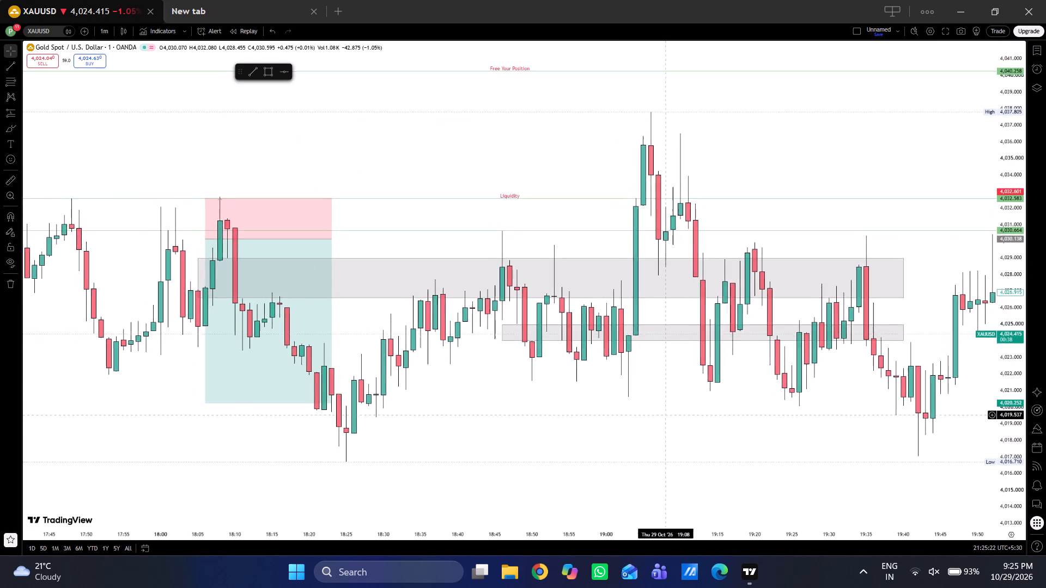
pyautogui.moveTo(666, 414); pyautogui.dragTo(694, 410)
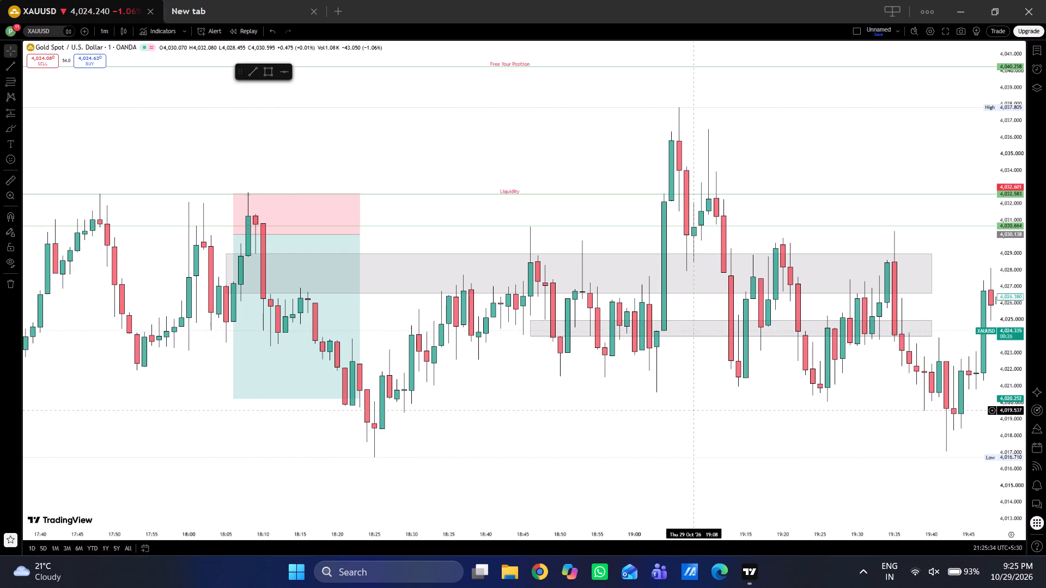
pyautogui.scroll(-4, 694, 410)
pyautogui.scroll(1, 694, 410)
pyautogui.moveTo(649, 275); pyautogui.dragTo(661, 220)
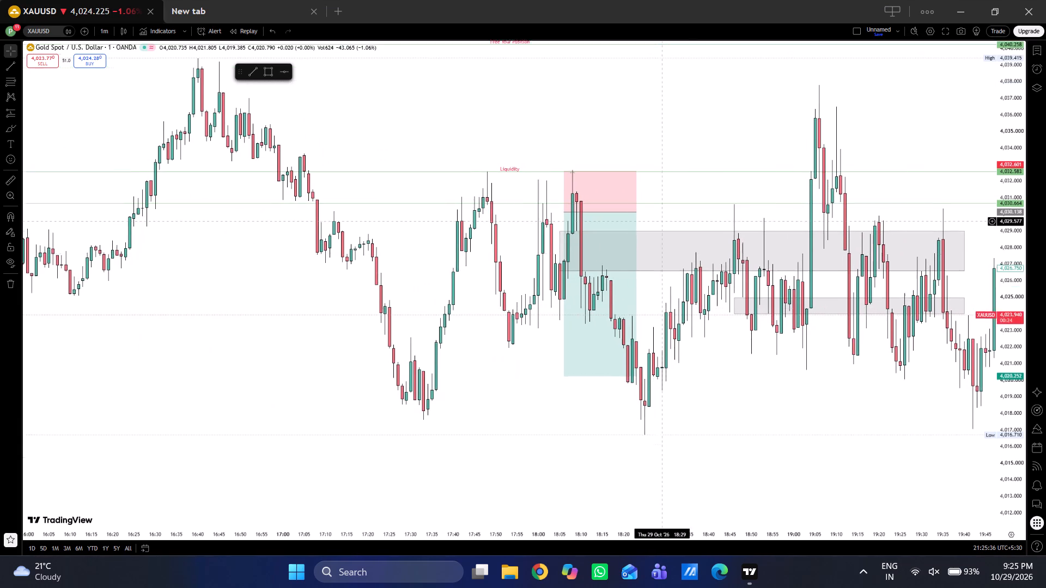
# Examine the 1-minute candles from about 18:20 up to the latest ones, including the swings around the Liquidity level.
pyautogui.moveTo(661, 220); pyautogui.dragTo(347, 311)
pyautogui.moveTo(592, 314); pyautogui.dragTo(460, 239)
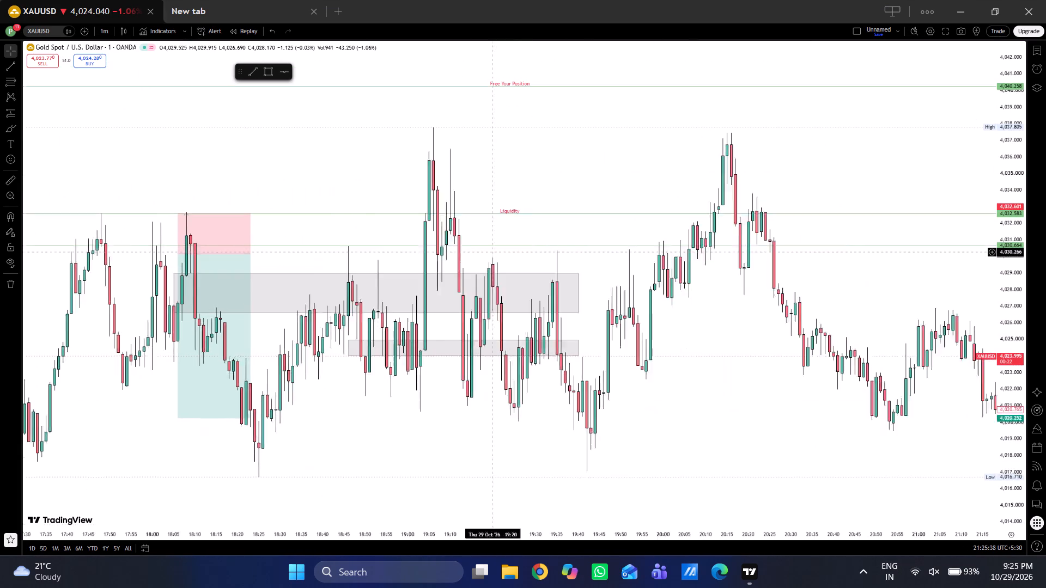
pyautogui.moveTo(460, 239); pyautogui.dragTo(381, 201)
pyautogui.scroll(1, 381, 201)
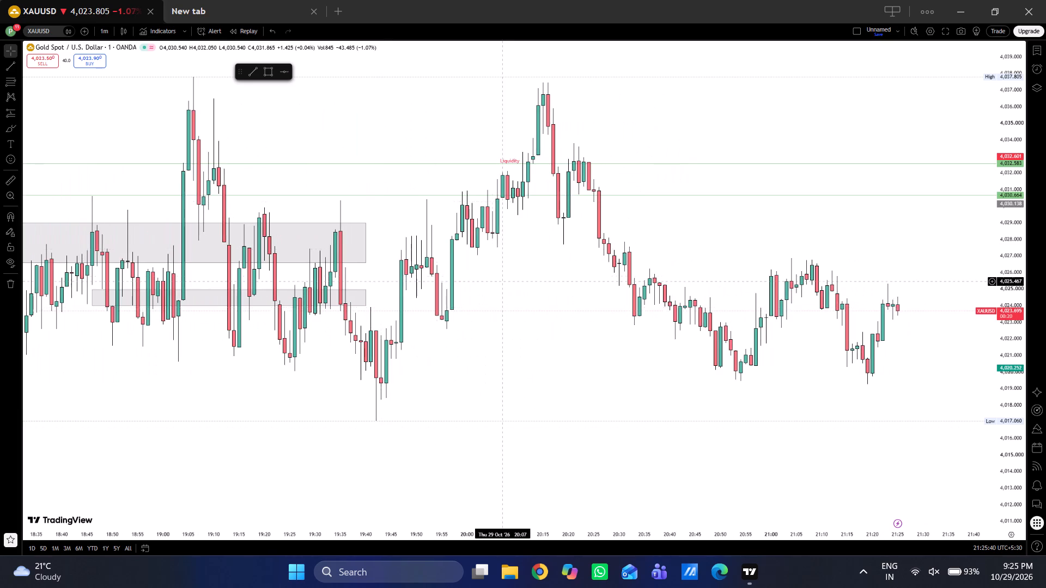
pyautogui.moveTo(536, 278); pyautogui.dragTo(368, 287)
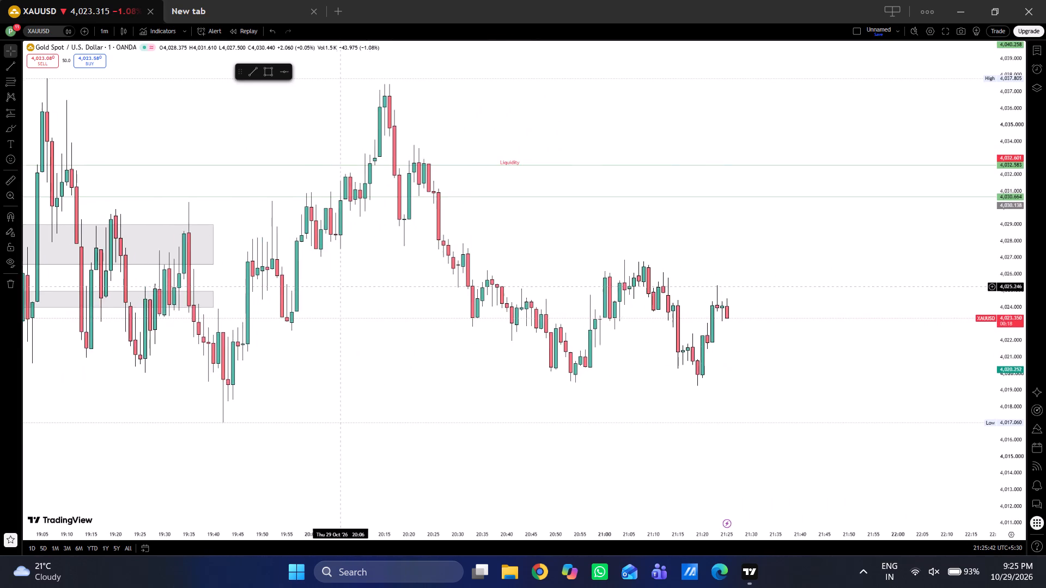
pyautogui.moveTo(368, 287); pyautogui.dragTo(373, 289)
pyautogui.scroll(4, 373, 289)
pyautogui.scroll(-2, 373, 289)
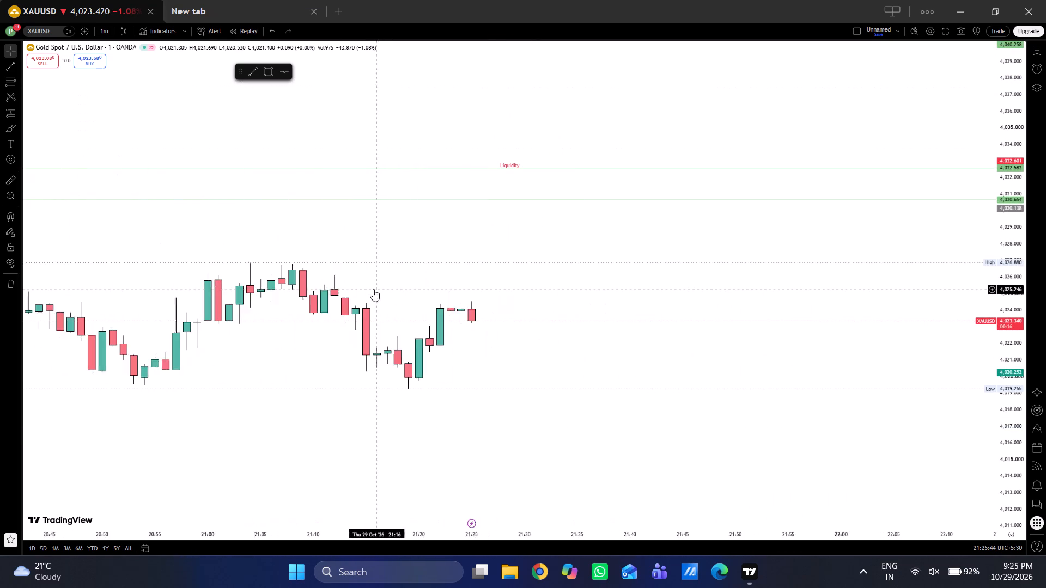
pyautogui.scroll(-2, 373, 289)
pyautogui.scroll(1, 373, 289)
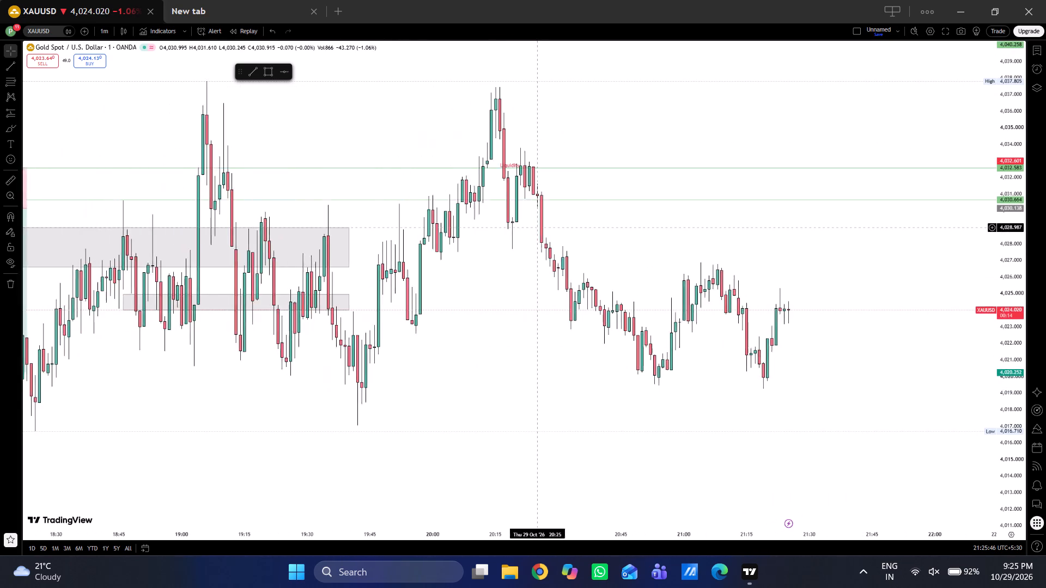
pyautogui.moveTo(538, 227); pyautogui.dragTo(679, 261)
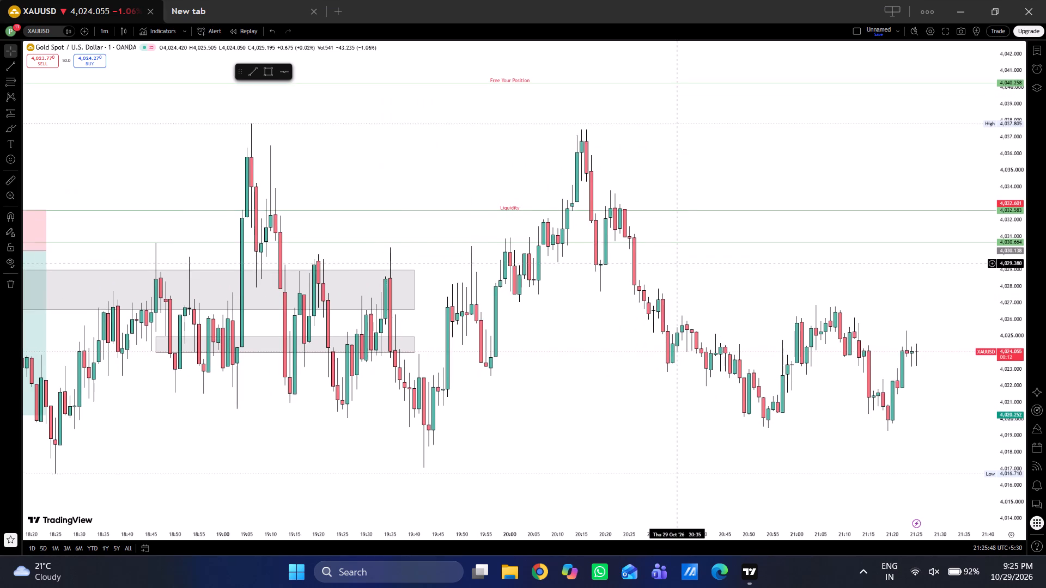
pyautogui.moveTo(679, 261); pyautogui.dragTo(679, 261)
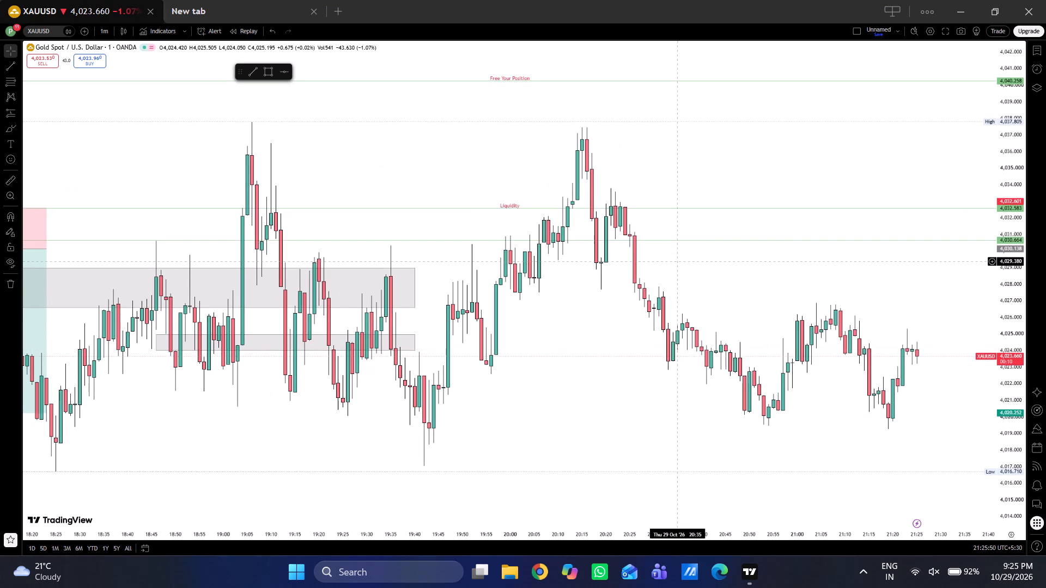
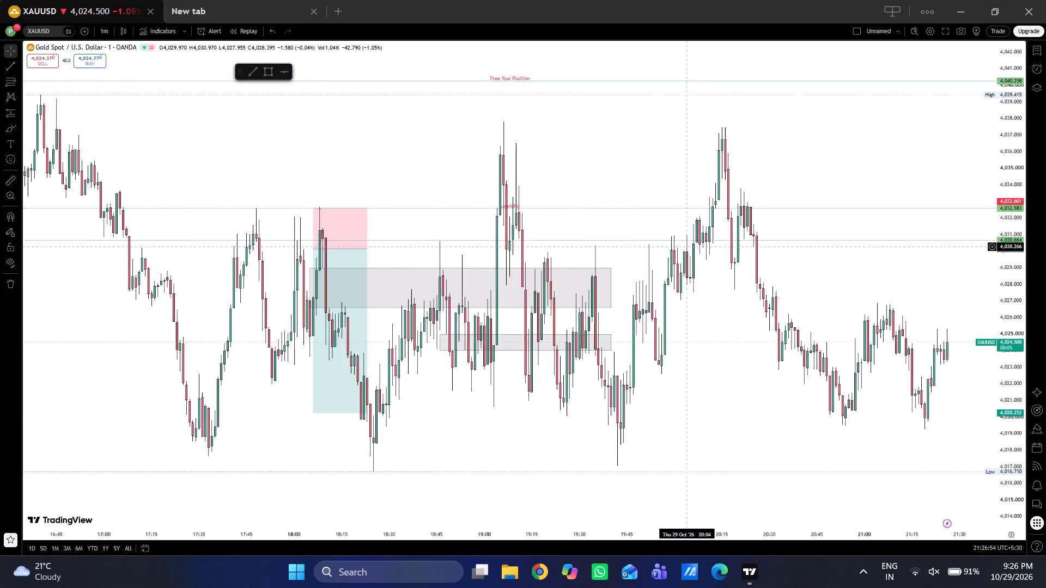
# Lower the Free Your Position line to about 4,037.87, level with the swing highs near 12:40 and 19:05.
pyautogui.scroll(1, 687, 246)
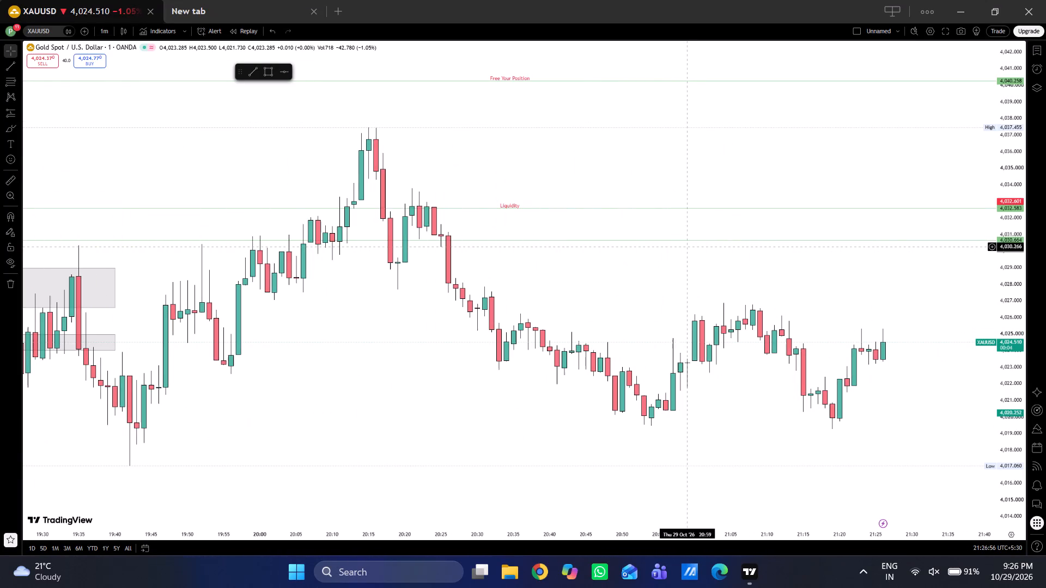
pyautogui.scroll(1, 687, 246)
pyautogui.moveTo(446, 141); pyautogui.dragTo(588, 216)
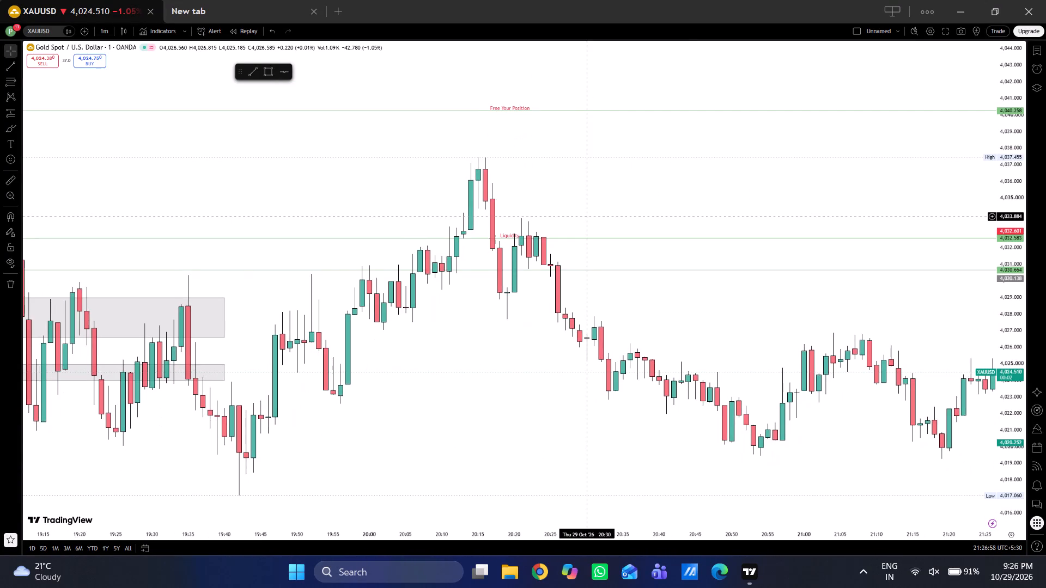
pyautogui.scroll(-7, 588, 216)
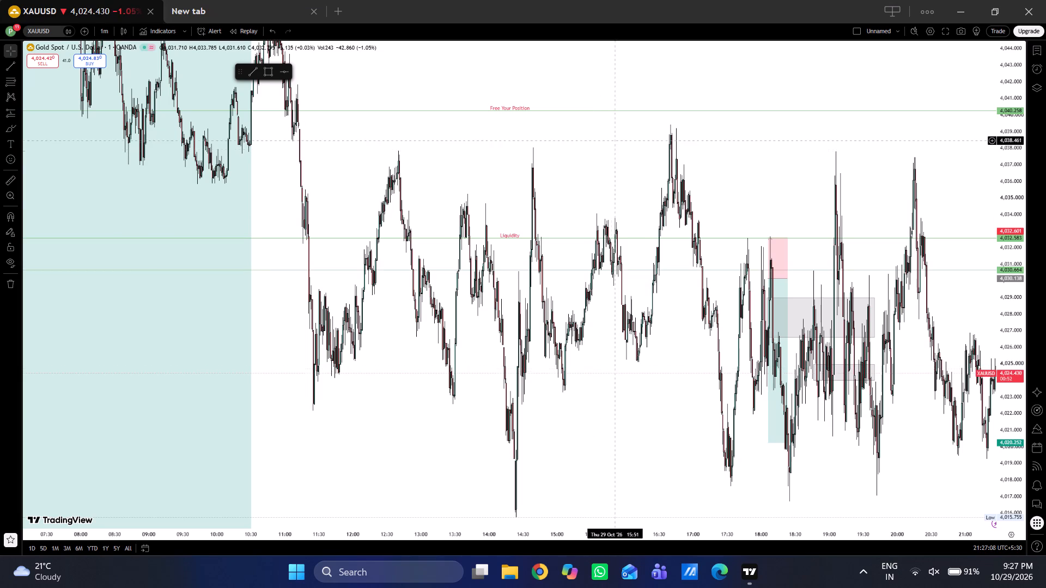
pyautogui.moveTo(623, 110); pyautogui.dragTo(623, 111)
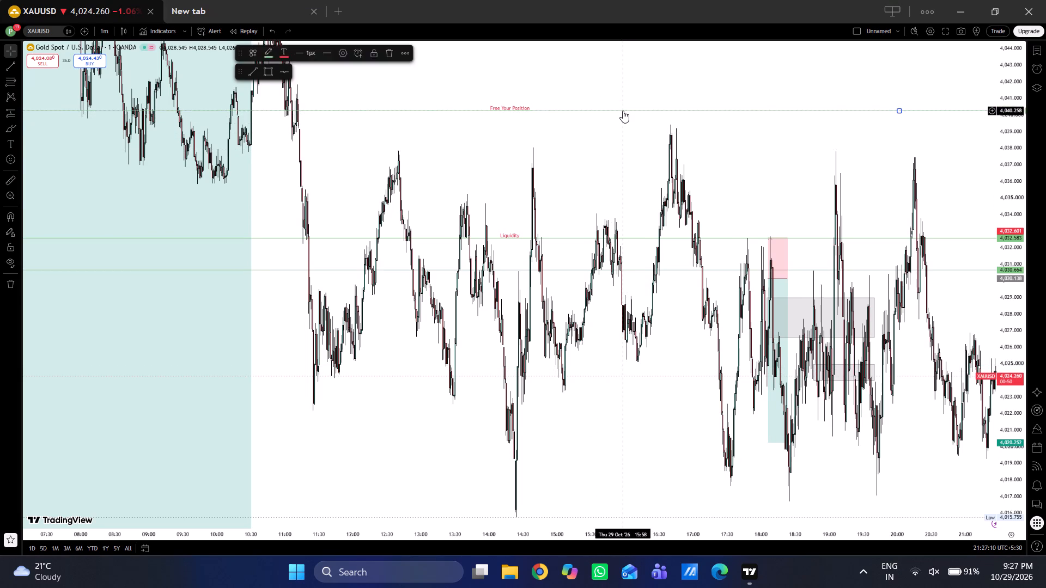
pyautogui.moveTo(623, 111); pyautogui.dragTo(624, 146)
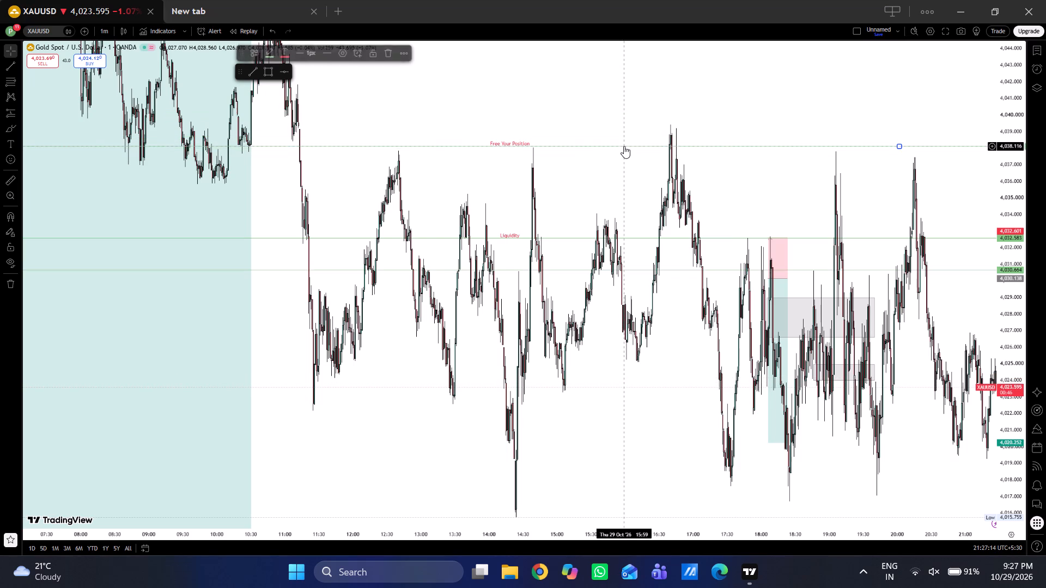
pyautogui.click(611, 101)
pyautogui.scroll(1, 611, 101)
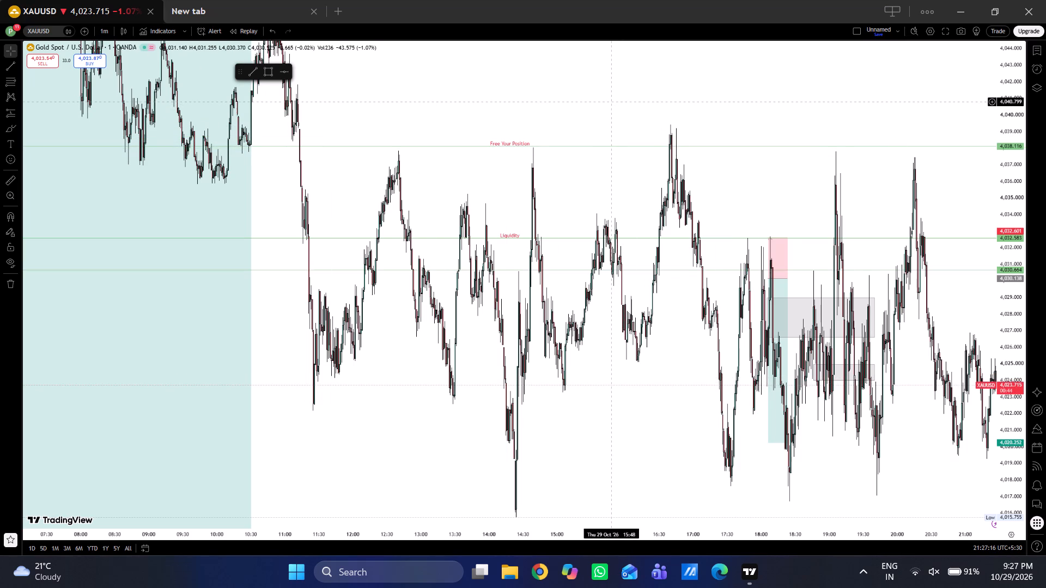
pyautogui.scroll(1, 611, 101)
pyautogui.scroll(-2, 611, 101)
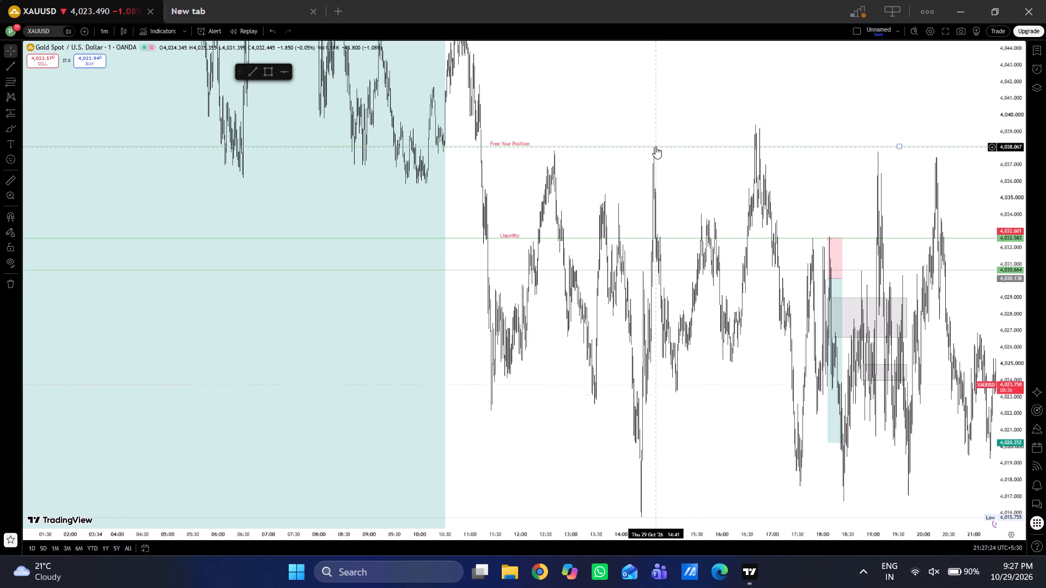
pyautogui.moveTo(658, 145); pyautogui.dragTo(658, 123)
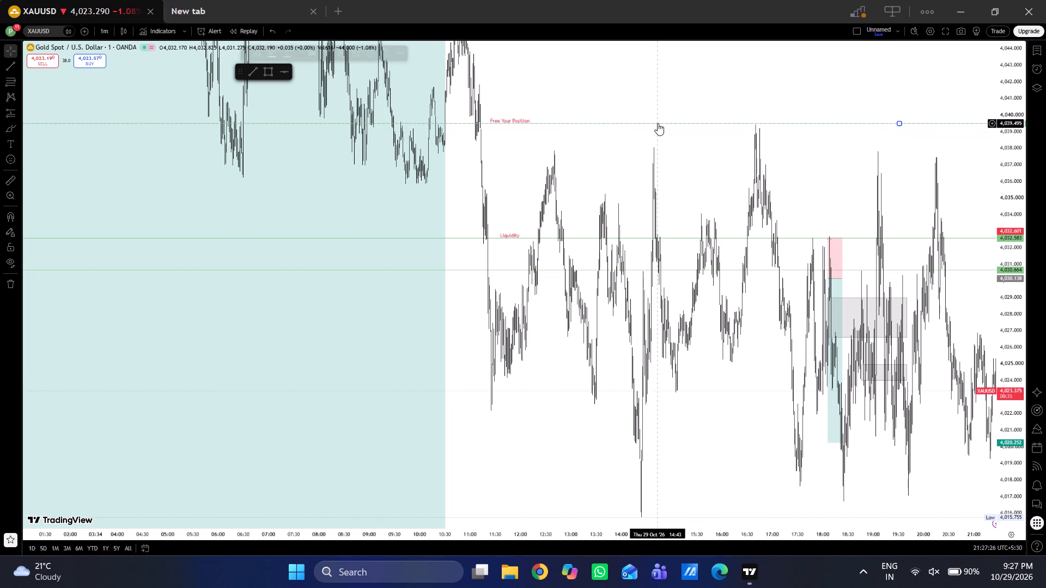
pyautogui.click(658, 123)
pyautogui.moveTo(658, 123); pyautogui.dragTo(658, 146)
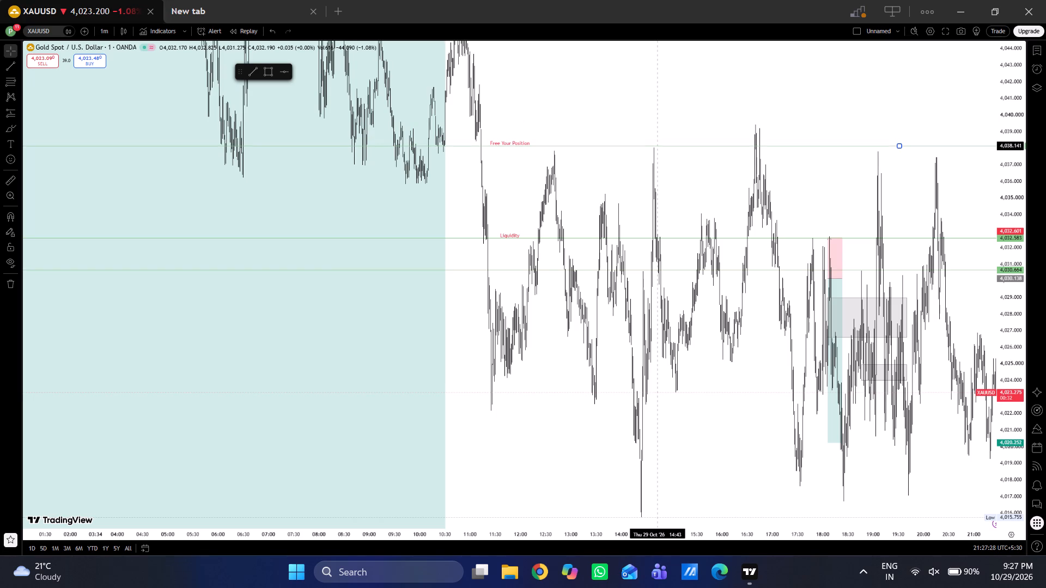
pyautogui.moveTo(658, 146); pyautogui.dragTo(657, 145)
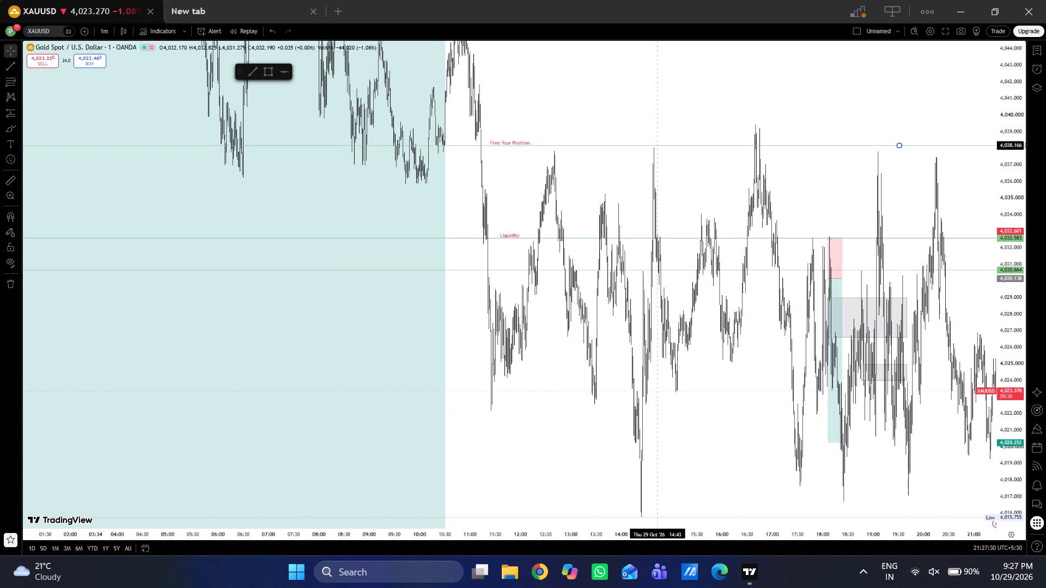
pyautogui.moveTo(657, 145); pyautogui.dragTo(657, 151)
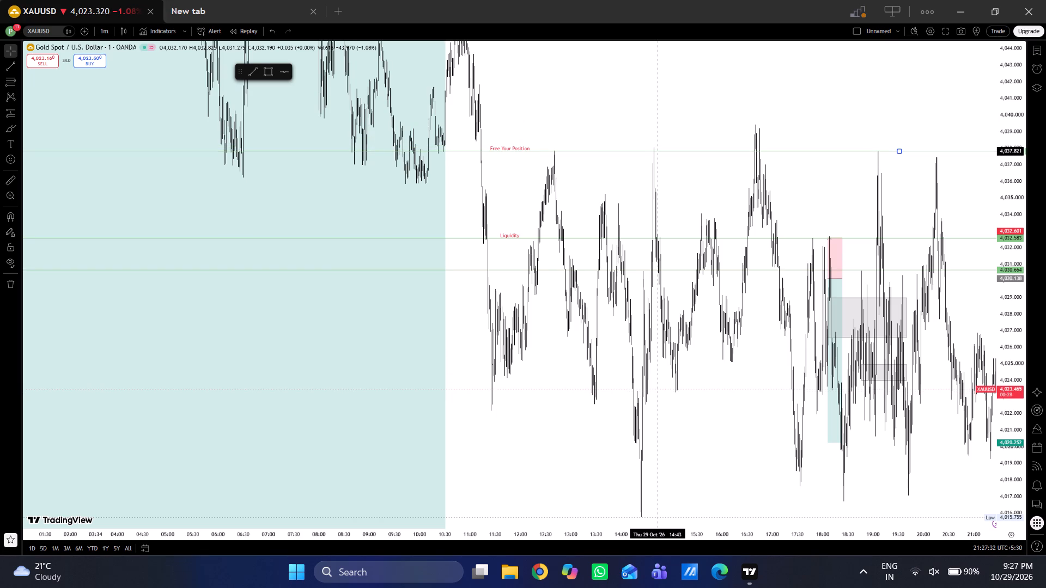
pyautogui.moveTo(657, 151); pyautogui.dragTo(657, 149)
pyautogui.click(657, 149)
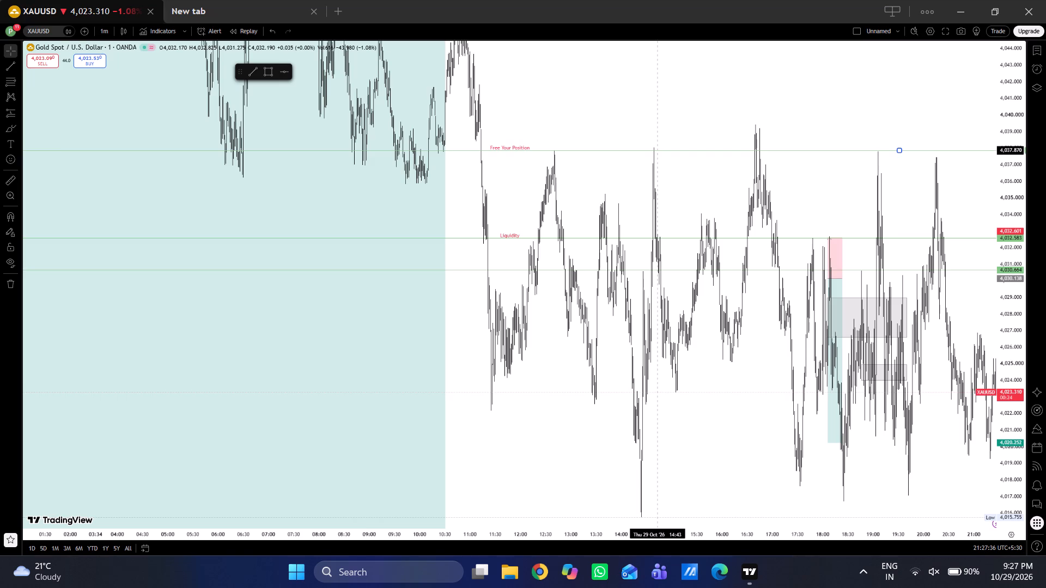
# Examine how the 1-minute candles reacted around the Free Your Position line, focusing on about 15:00 to 17:30.
pyautogui.moveTo(665, 128); pyautogui.dragTo(558, 142)
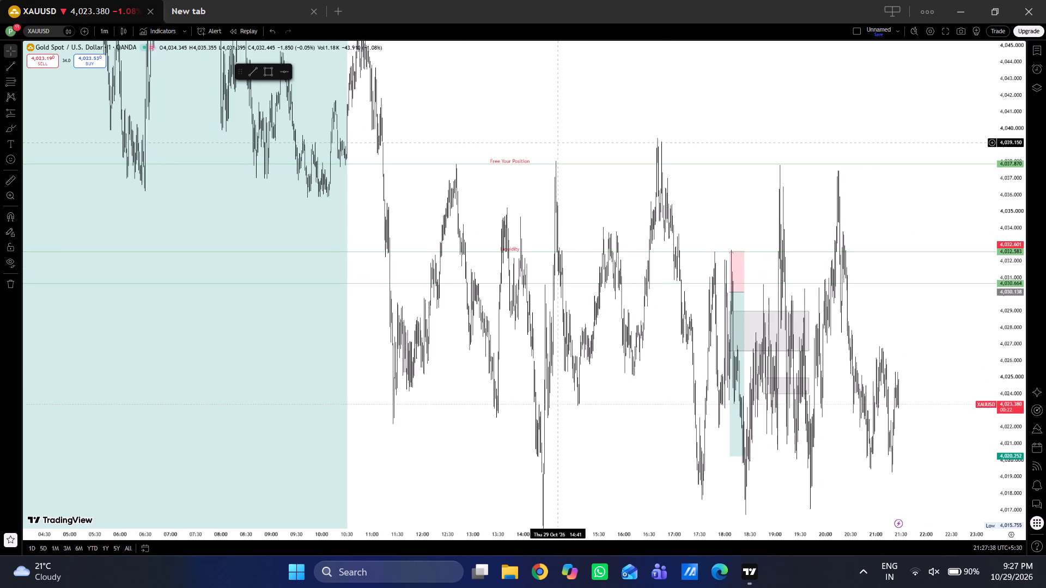
pyautogui.scroll(2, 558, 142)
pyautogui.scroll(-1, 558, 142)
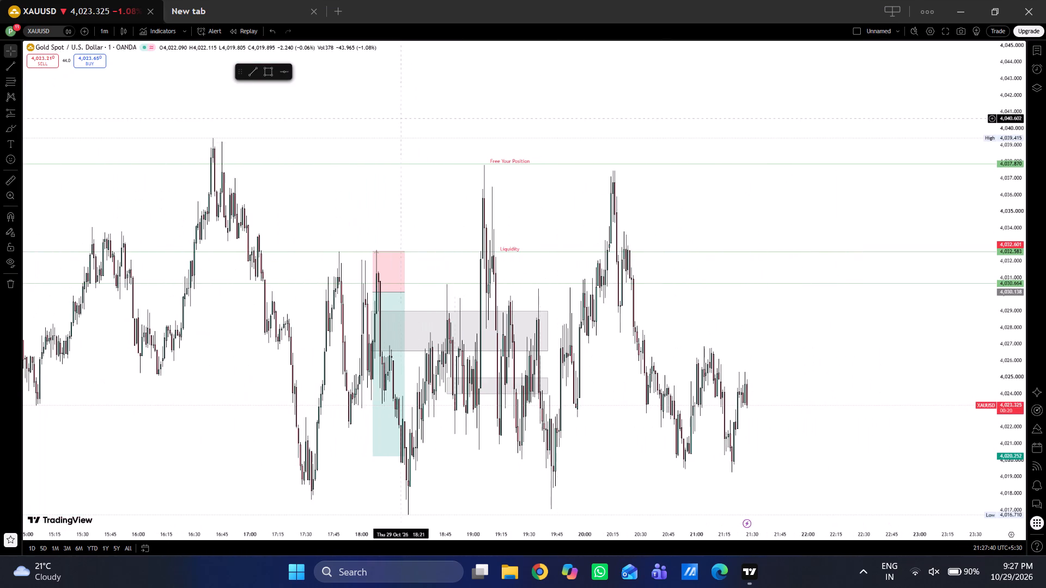
pyautogui.moveTo(376, 119); pyautogui.dragTo(688, 180)
pyautogui.scroll(-2, 688, 180)
pyautogui.scroll(2, 688, 180)
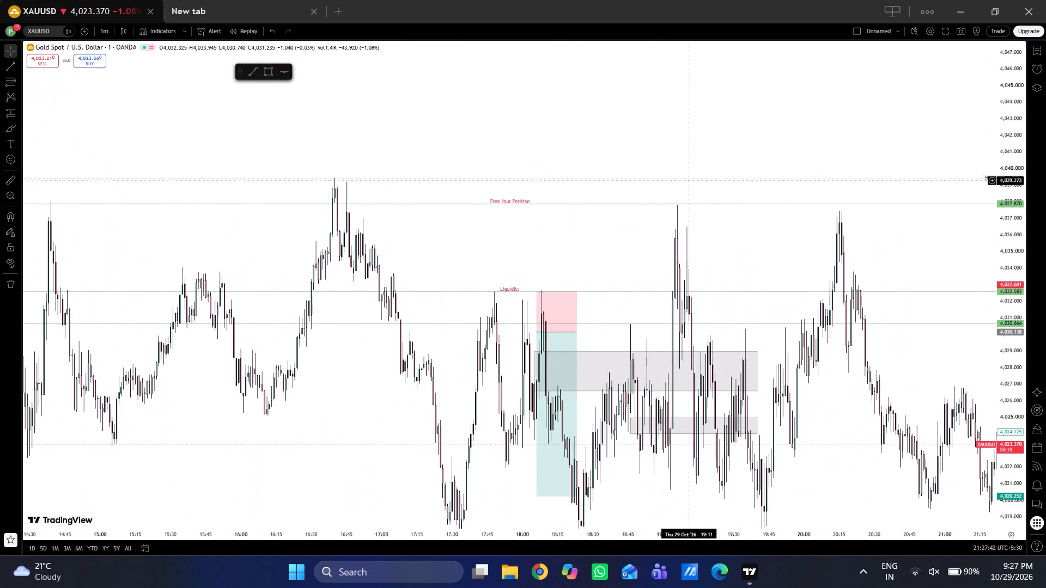
pyautogui.scroll(3, 326, 118)
pyautogui.moveTo(188, 167); pyautogui.dragTo(671, 200)
pyautogui.scroll(1, 671, 200)
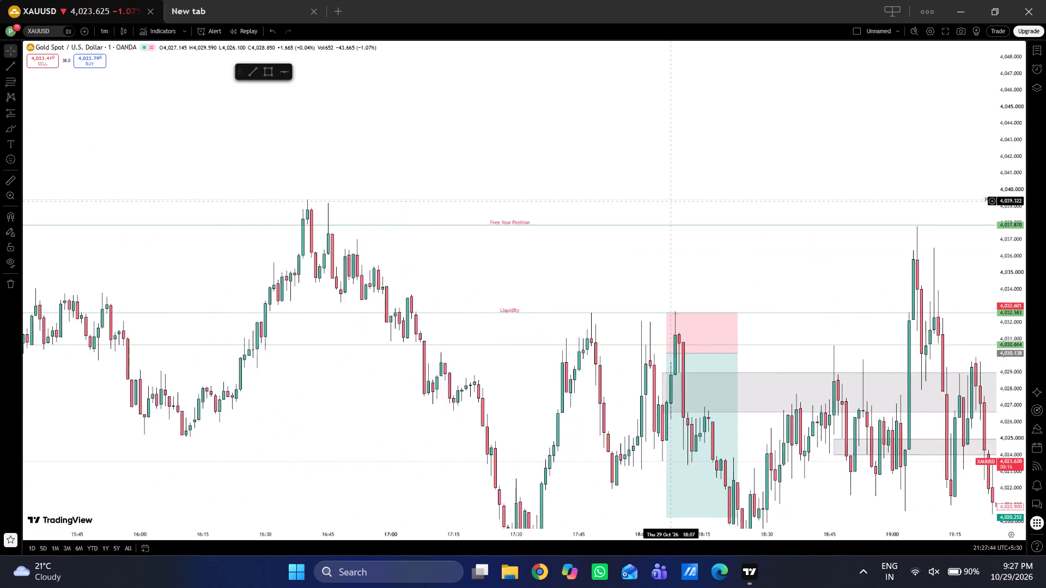
pyautogui.scroll(1, 671, 200)
pyautogui.scroll(1, 404, 133)
pyautogui.moveTo(287, 170); pyautogui.dragTo(784, 175)
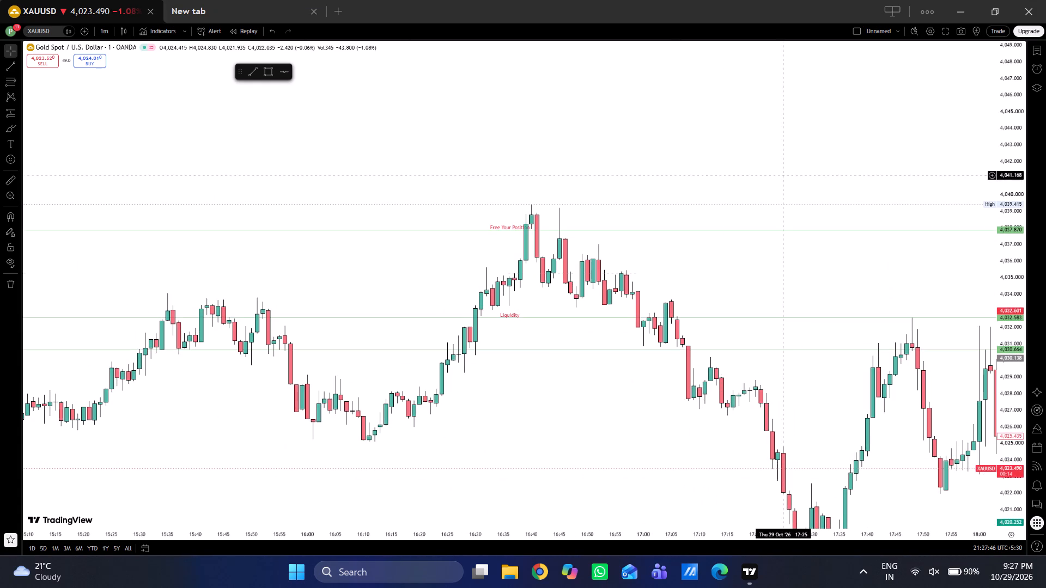
pyautogui.moveTo(490, 149); pyautogui.dragTo(661, 185)
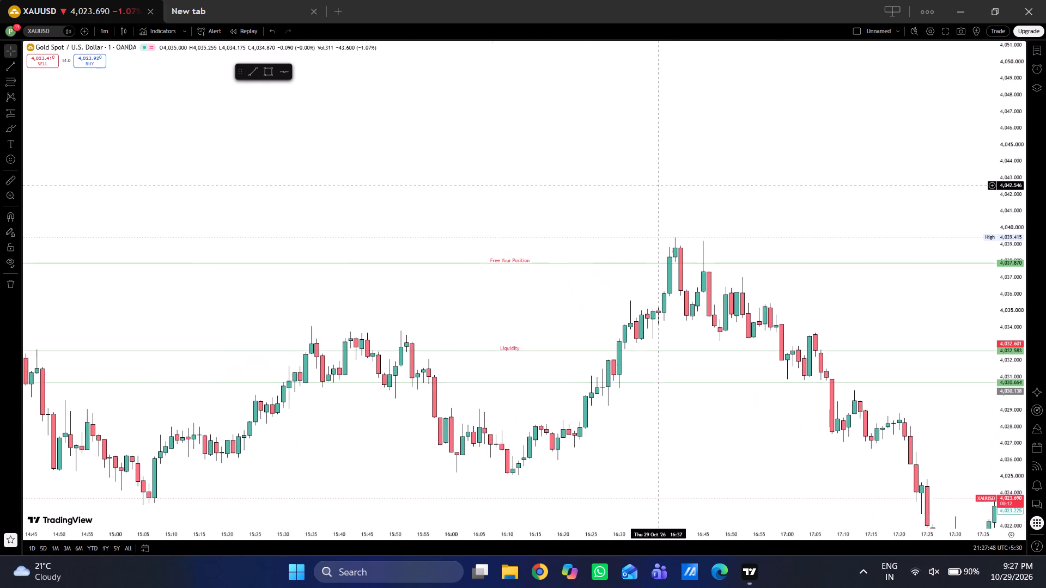
pyautogui.moveTo(661, 185); pyautogui.dragTo(662, 185)
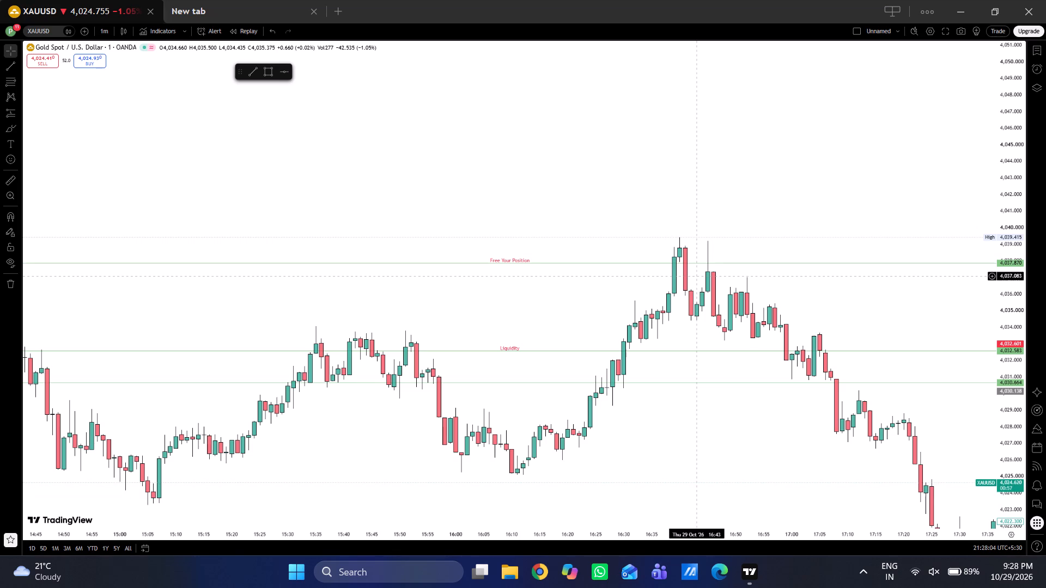
# Examine the 1-minute candles forward from the 16:40 high, past the short position and grey zones, to the latest candle.
pyautogui.moveTo(696, 275); pyautogui.dragTo(569, 164)
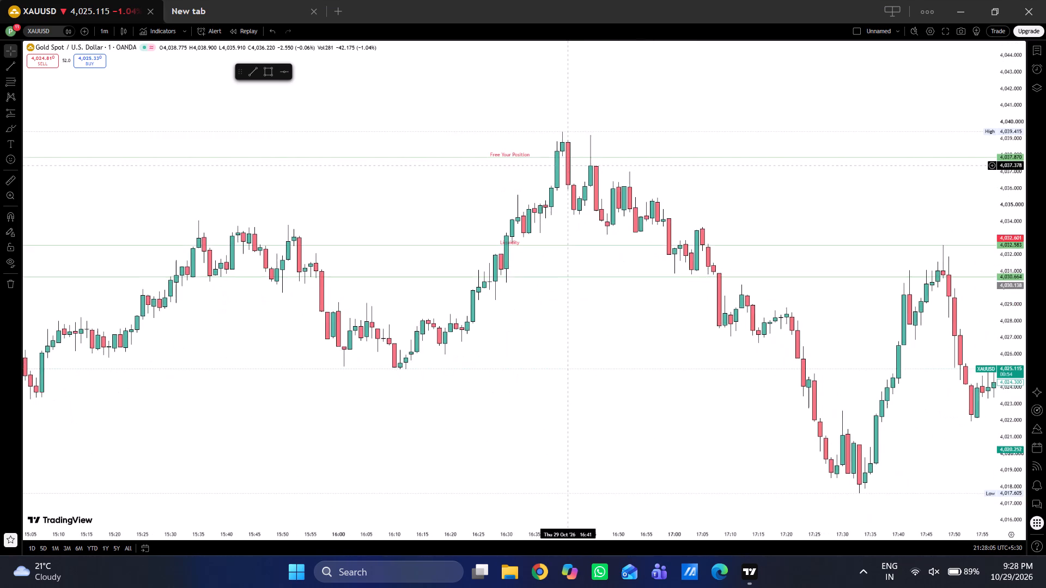
pyautogui.moveTo(569, 164); pyautogui.dragTo(288, 137)
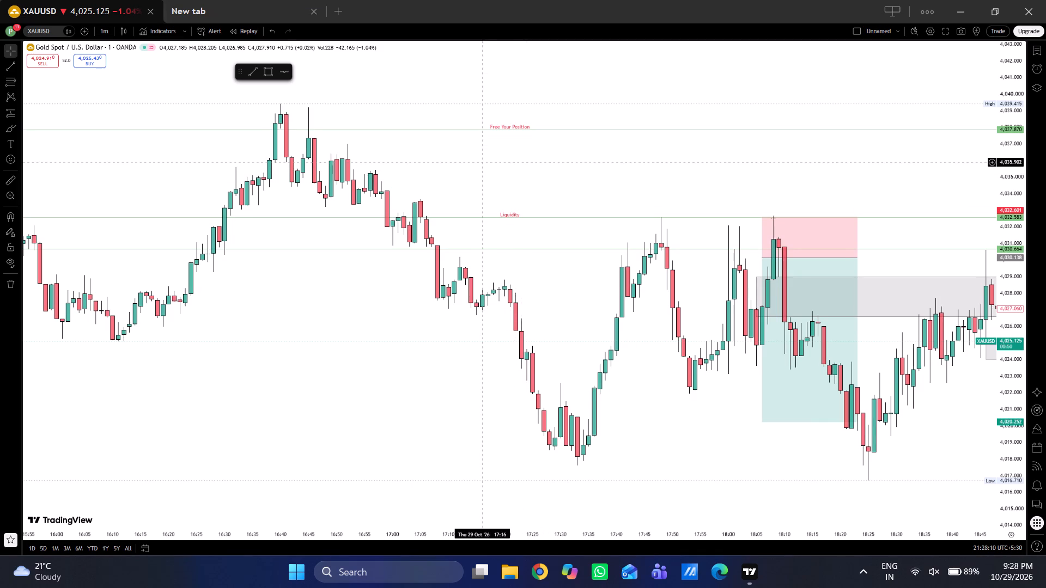
pyautogui.moveTo(480, 162); pyautogui.dragTo(455, 158)
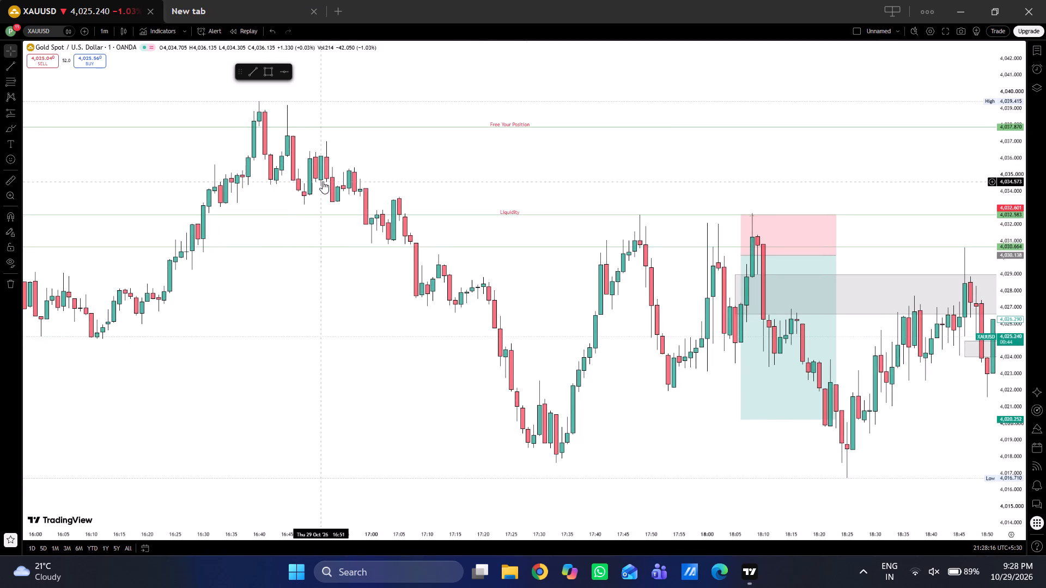
pyautogui.moveTo(508, 265); pyautogui.dragTo(416, 269)
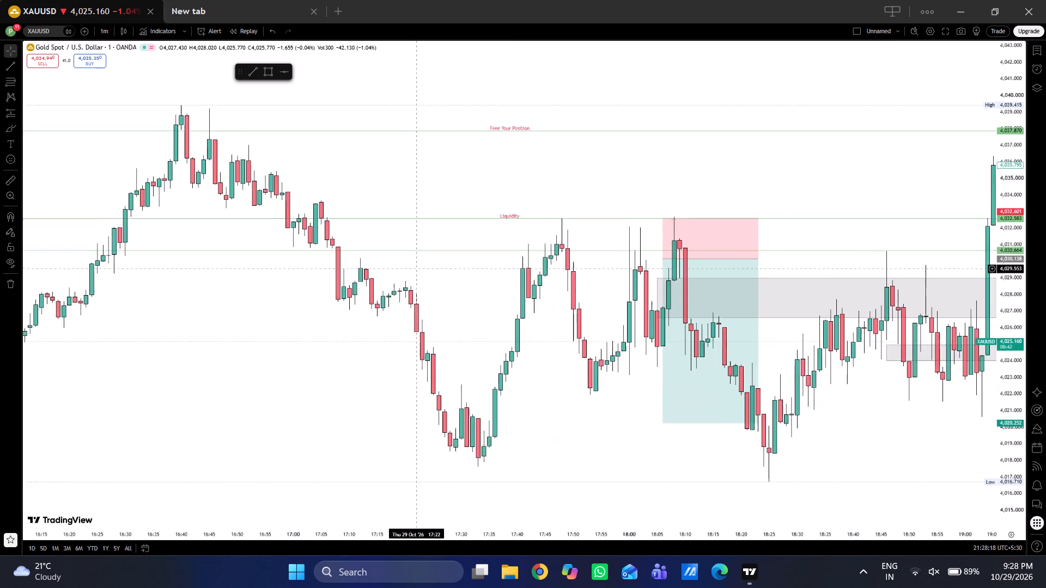
pyautogui.moveTo(416, 269); pyautogui.dragTo(245, 246)
pyautogui.moveTo(671, 134); pyautogui.dragTo(510, 183)
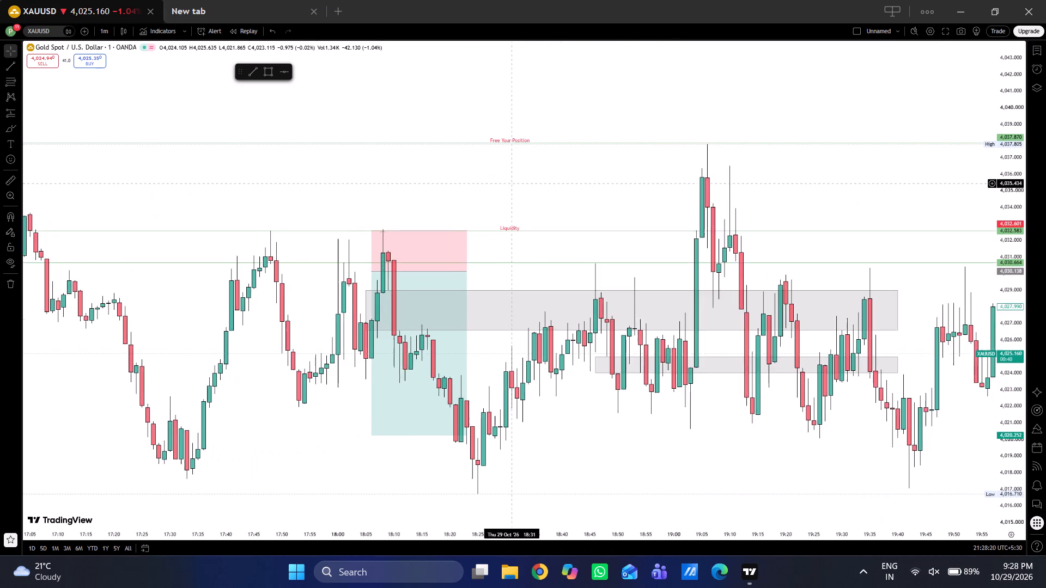
pyautogui.moveTo(510, 183); pyautogui.dragTo(508, 183)
pyautogui.moveTo(667, 199); pyautogui.dragTo(648, 201)
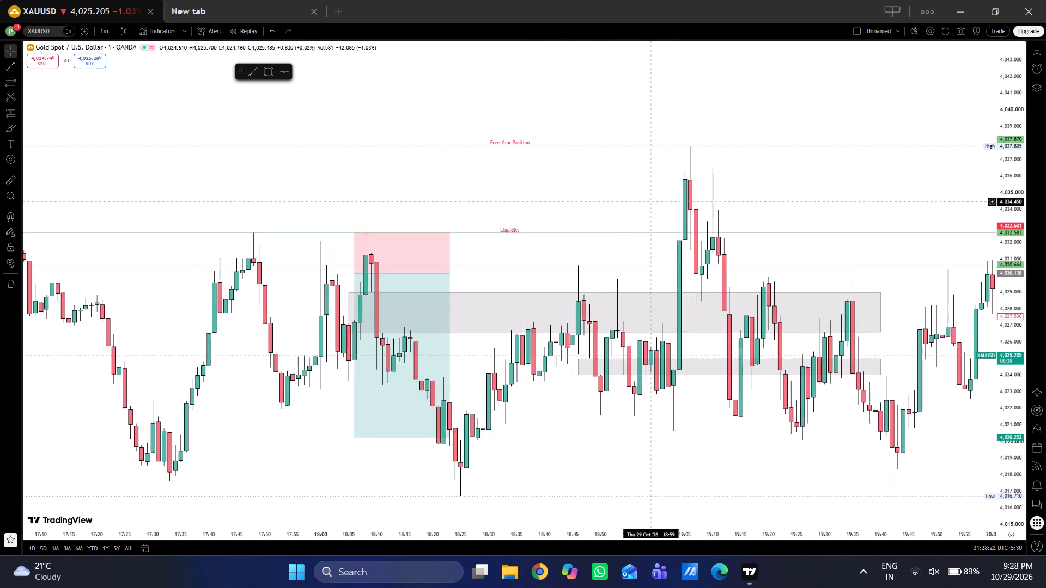
pyautogui.moveTo(648, 201); pyautogui.dragTo(415, 182)
pyautogui.moveTo(646, 175); pyautogui.dragTo(590, 192)
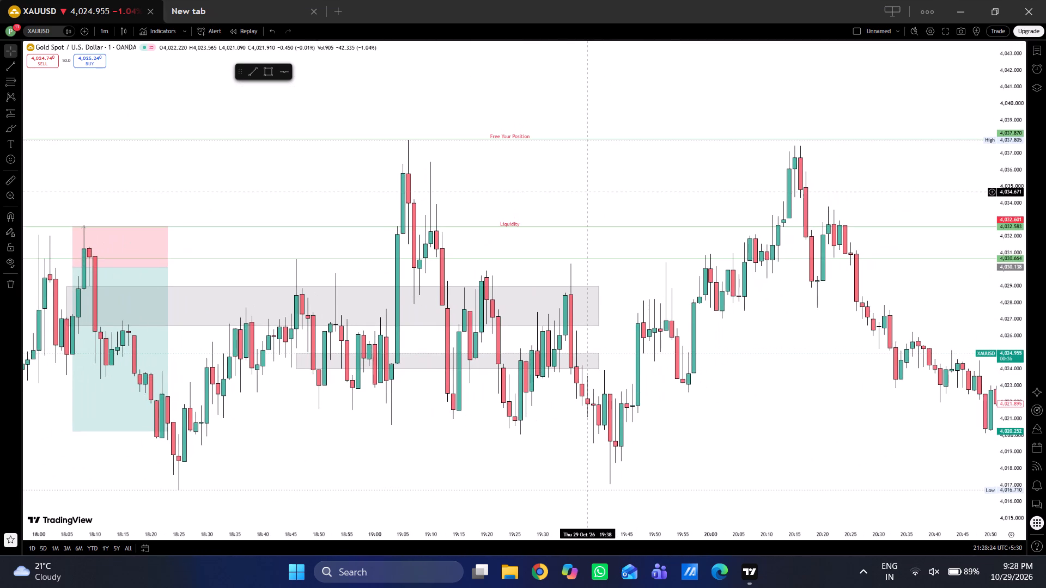
pyautogui.moveTo(590, 192); pyautogui.dragTo(413, 188)
pyautogui.moveTo(711, 167); pyautogui.dragTo(695, 171)
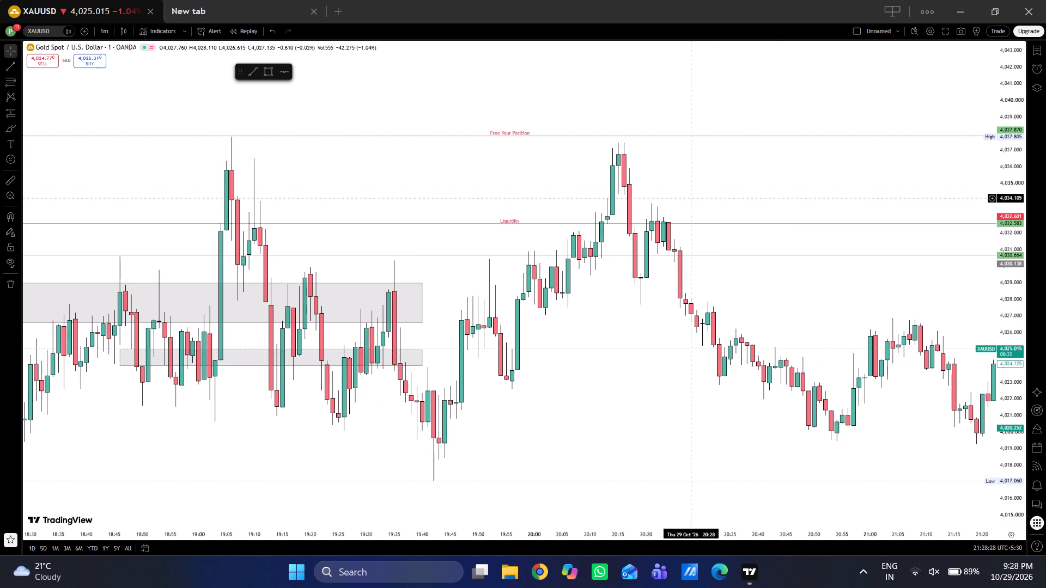
pyautogui.moveTo(694, 205); pyautogui.dragTo(568, 195)
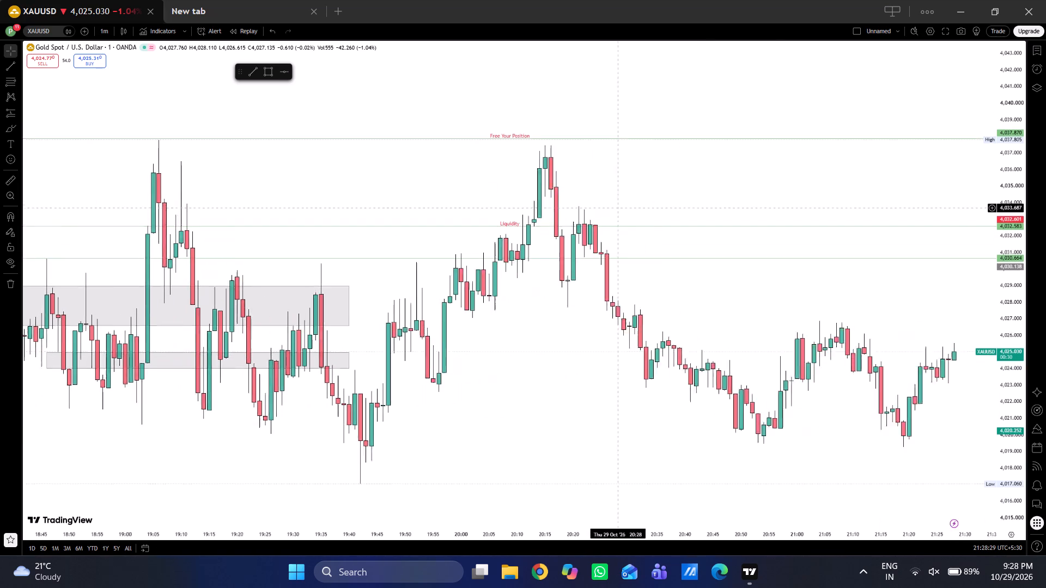
pyautogui.moveTo(568, 195); pyautogui.dragTo(393, 177)
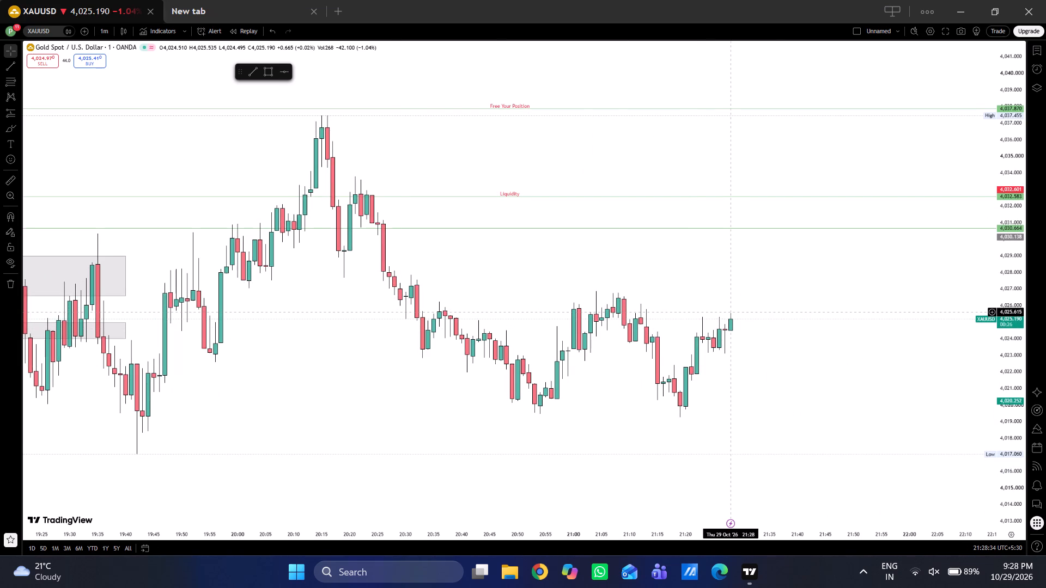
# Place a long position just after the latest candle, with entry at about 4,025.37 and the stop at about 4,021.85.
pyautogui.click(17, 113)
pyautogui.click(41, 122)
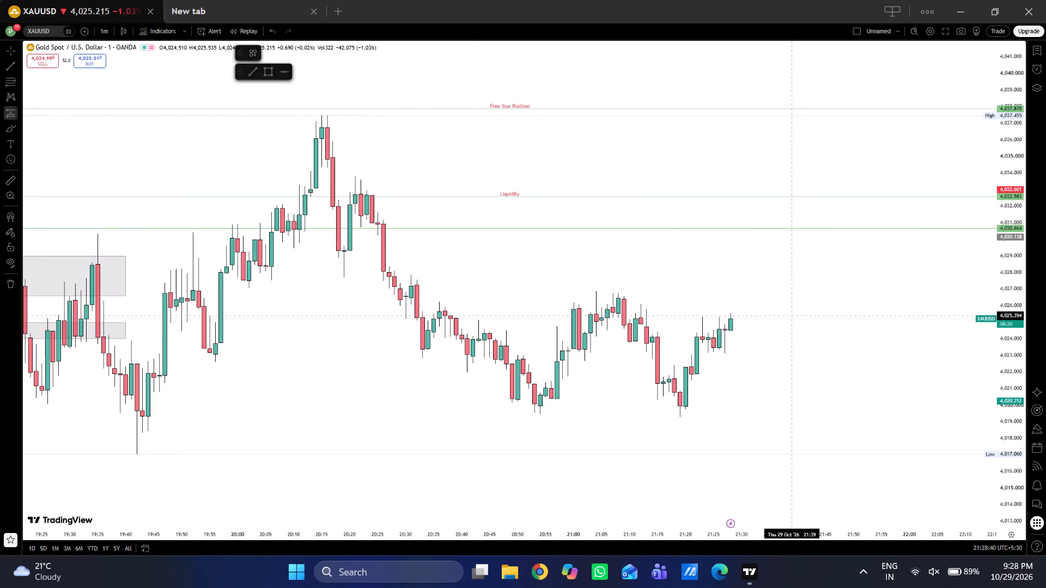
pyautogui.click(745, 316)
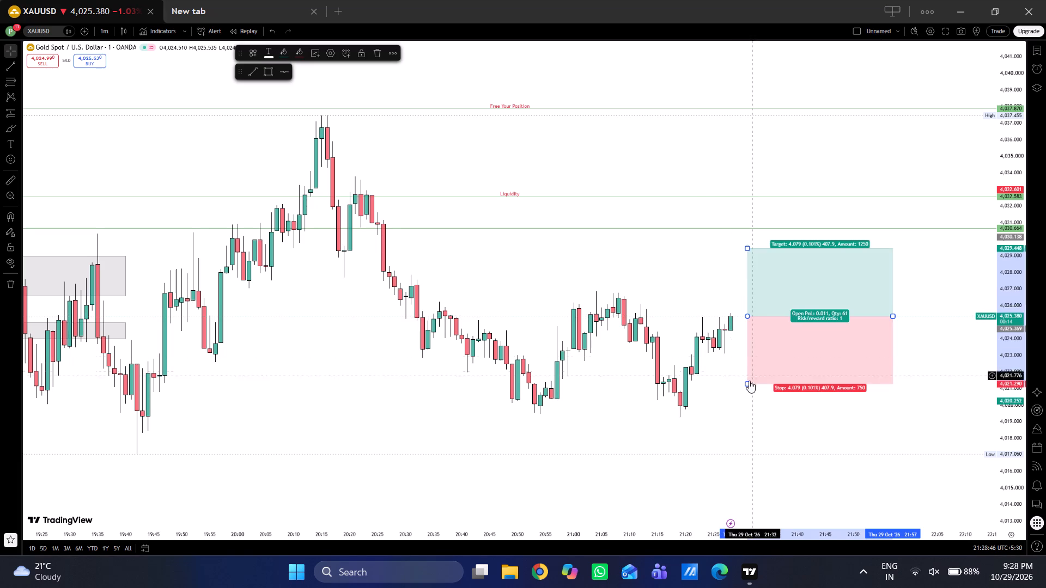
pyautogui.moveTo(747, 386); pyautogui.dragTo(747, 414)
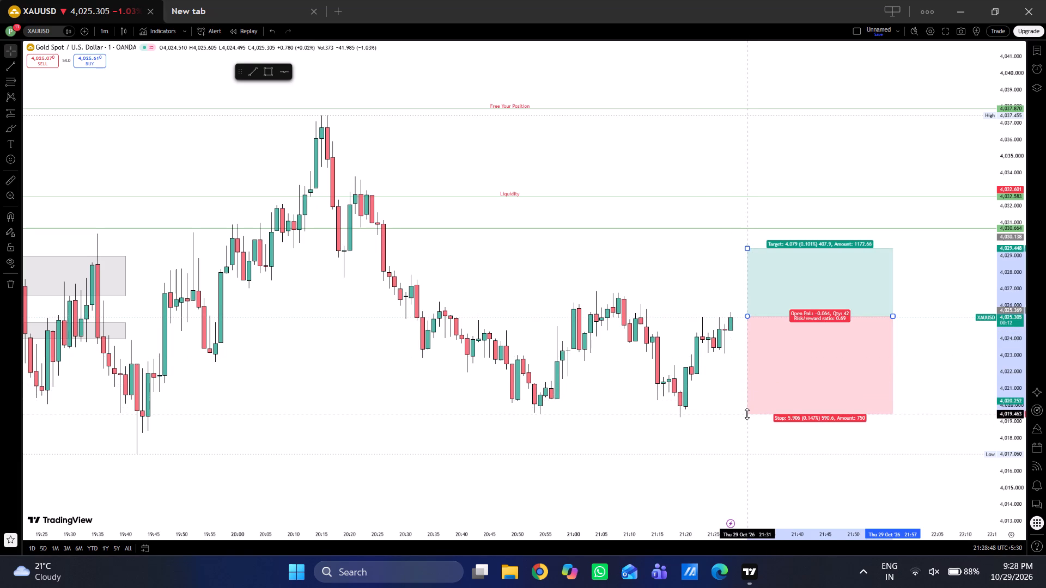
pyautogui.moveTo(747, 414); pyautogui.dragTo(746, 406)
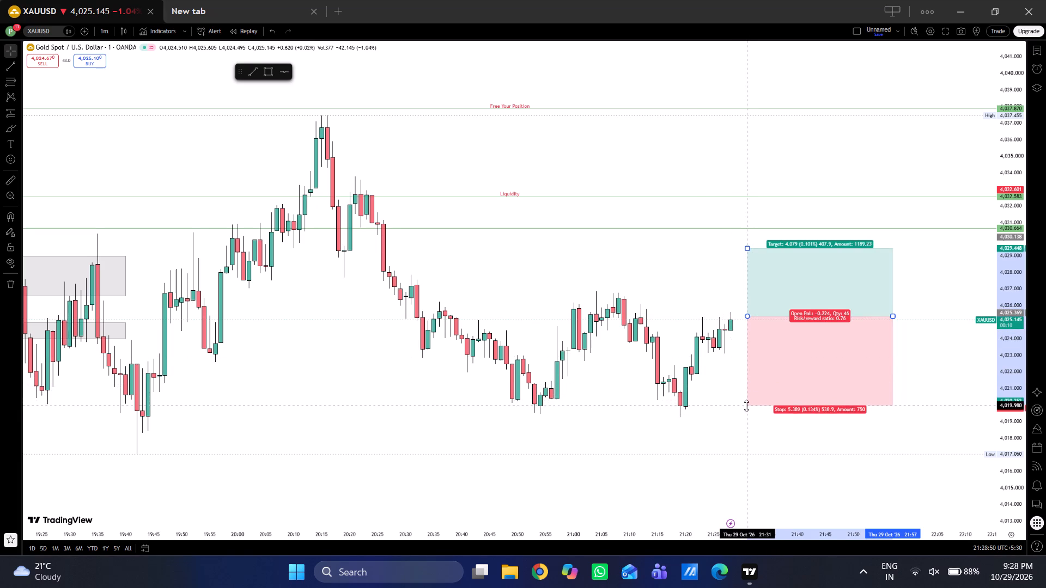
pyautogui.moveTo(746, 406); pyautogui.dragTo(744, 372)
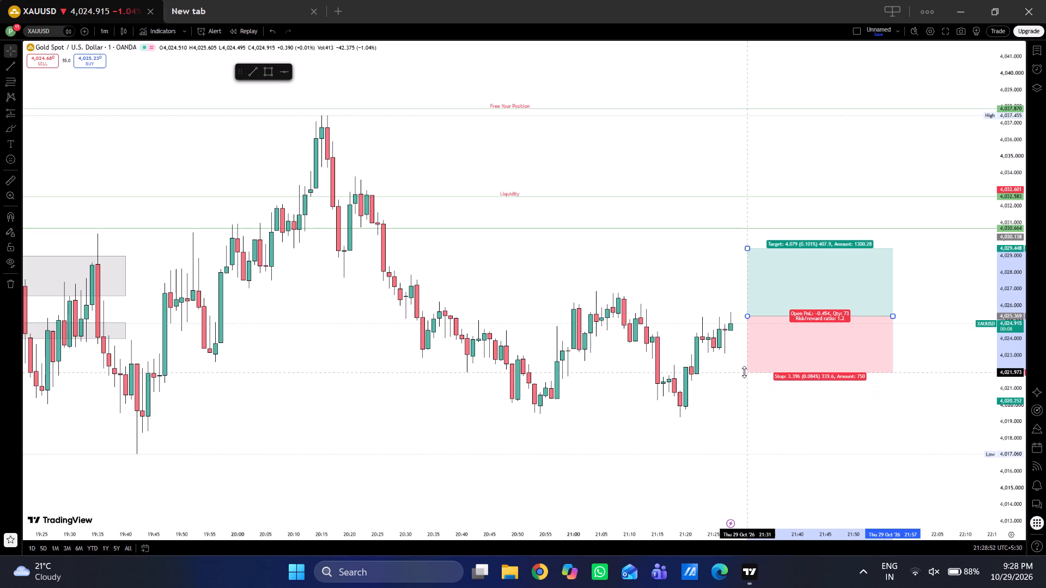
pyautogui.moveTo(744, 372); pyautogui.dragTo(744, 374)
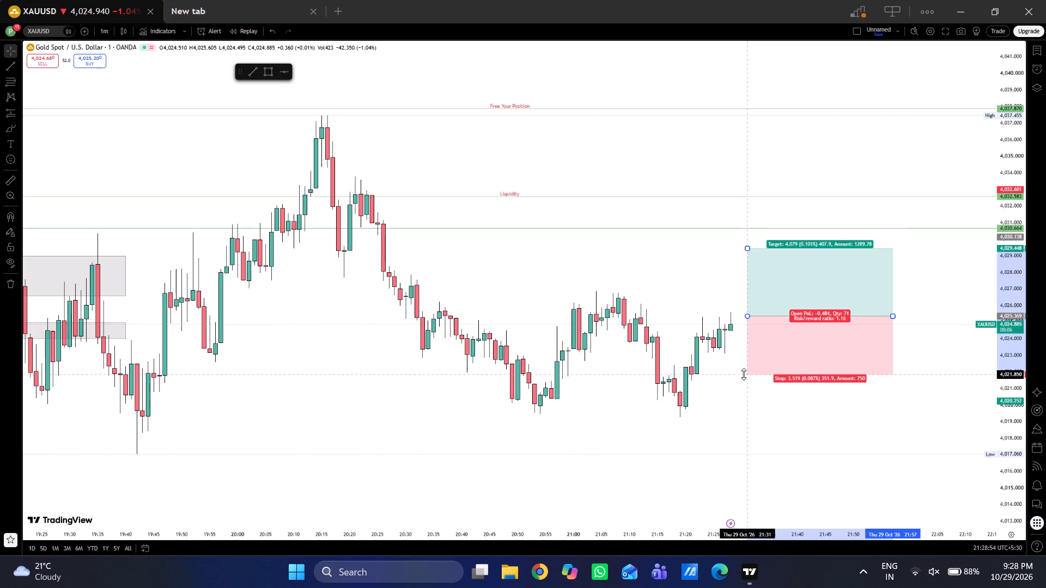
pyautogui.moveTo(744, 374); pyautogui.dragTo(743, 368)
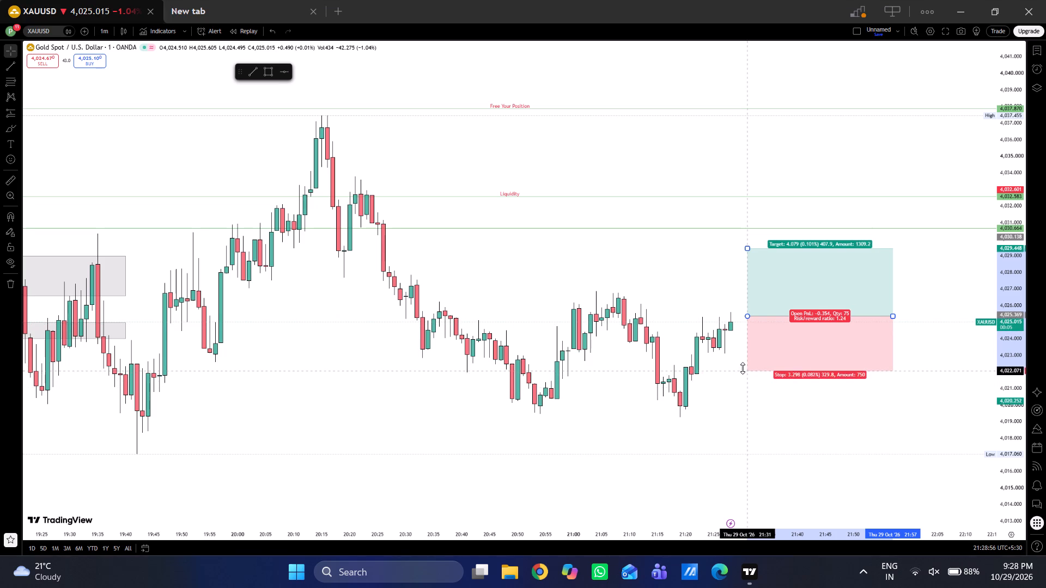
pyautogui.moveTo(743, 368); pyautogui.dragTo(743, 374)
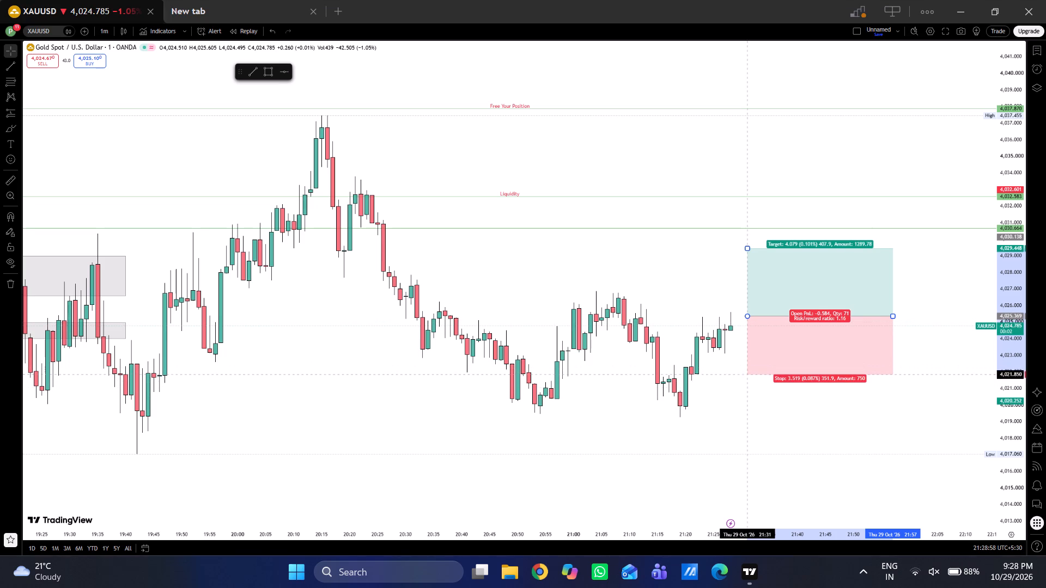
# Raise the long position's target to about 4,033.86, above the Liquidity line.
pyautogui.moveTo(746, 249); pyautogui.dragTo(740, 220)
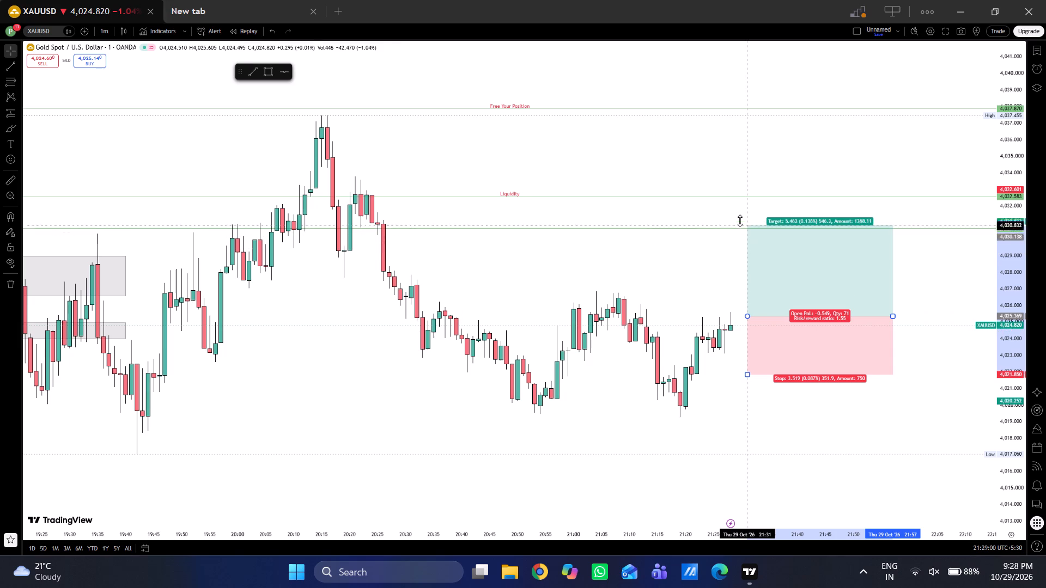
pyautogui.moveTo(740, 220); pyautogui.dragTo(735, 179)
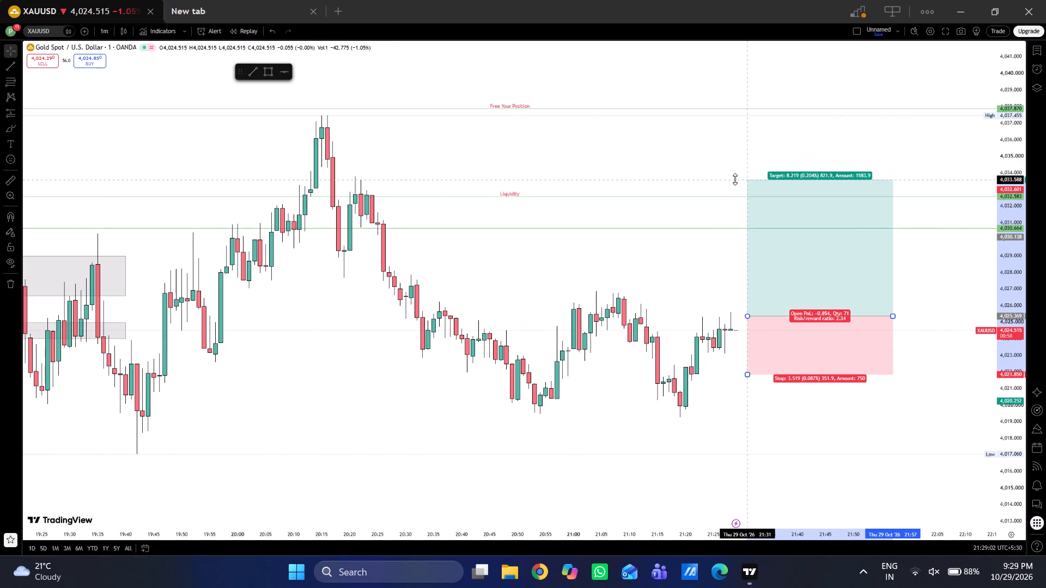
pyautogui.moveTo(735, 179); pyautogui.dragTo(732, 166)
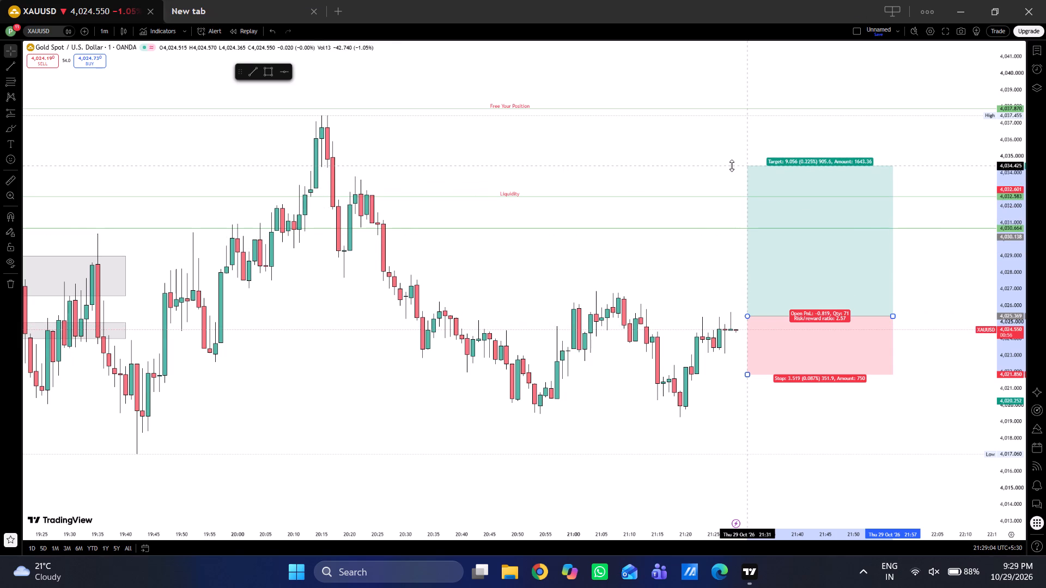
pyautogui.moveTo(732, 166); pyautogui.dragTo(732, 167)
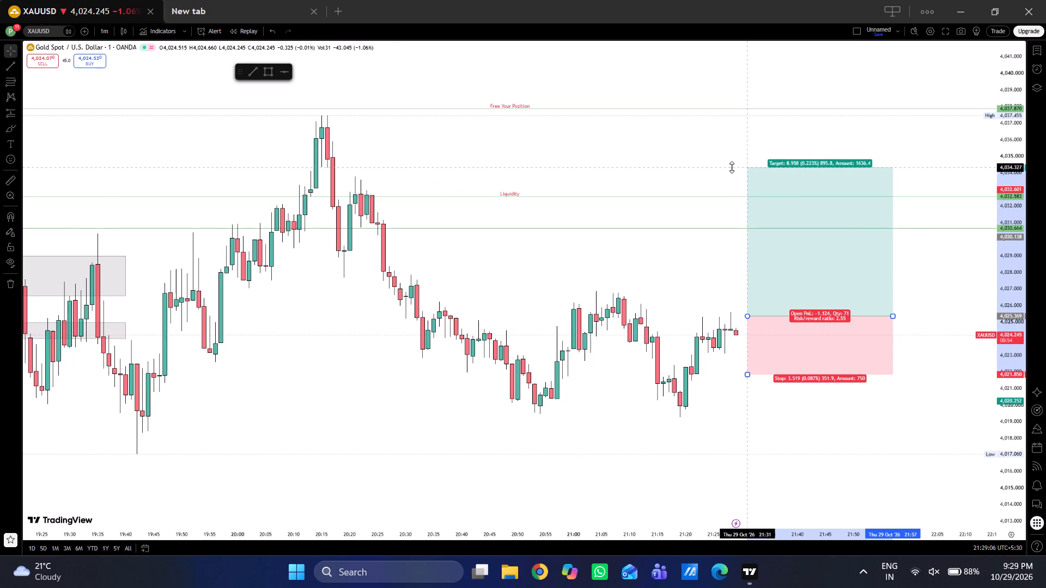
pyautogui.moveTo(732, 167); pyautogui.dragTo(731, 156)
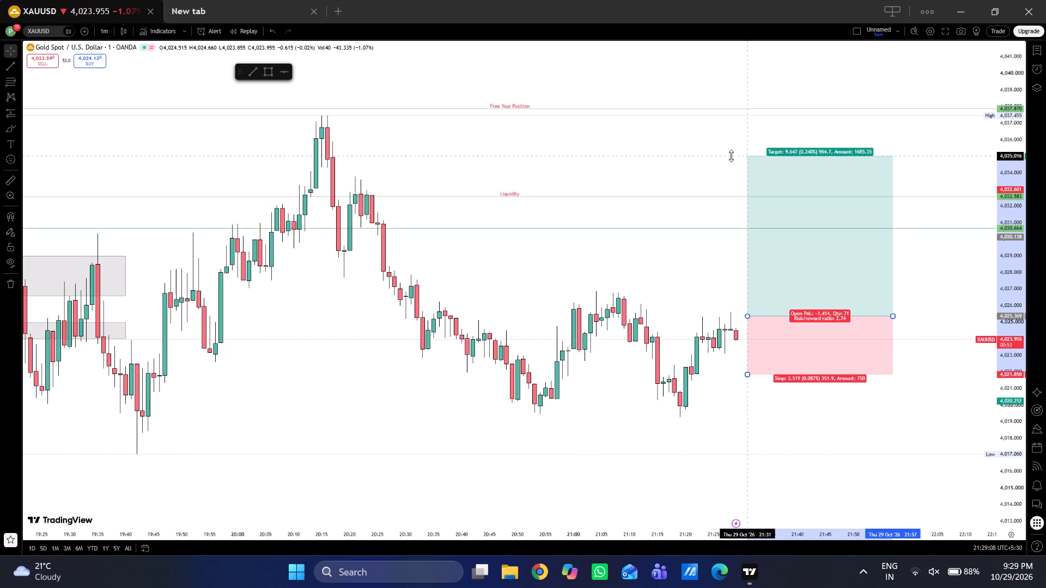
pyautogui.moveTo(731, 156); pyautogui.dragTo(726, 140)
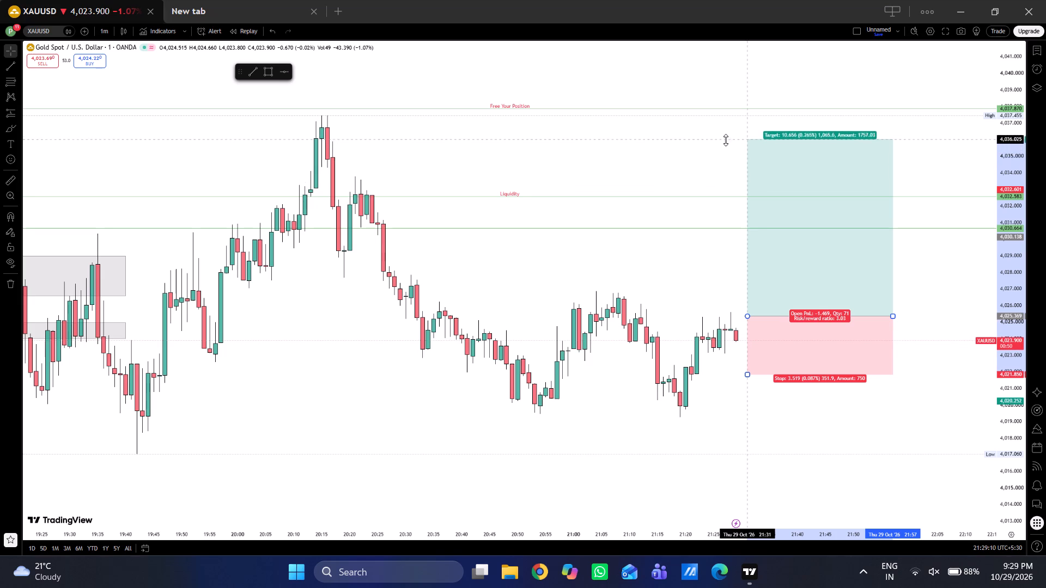
pyautogui.moveTo(726, 140); pyautogui.dragTo(731, 176)
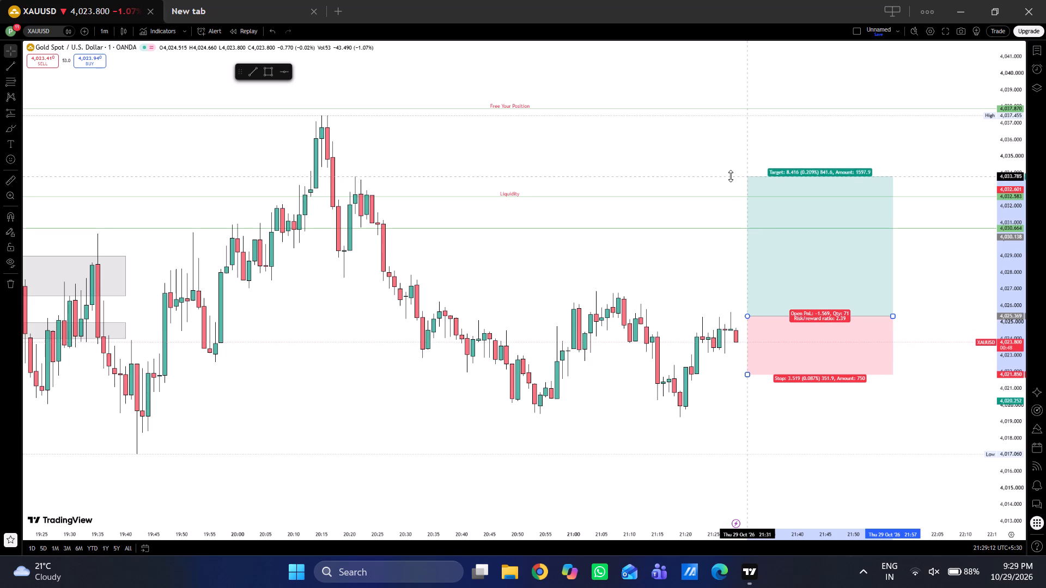
pyautogui.moveTo(731, 176); pyautogui.dragTo(731, 175)
# Shift the long position back in time so that it starts at the 21:29 candle, keeping its price levels.
pyautogui.moveTo(881, 287); pyautogui.dragTo(878, 287)
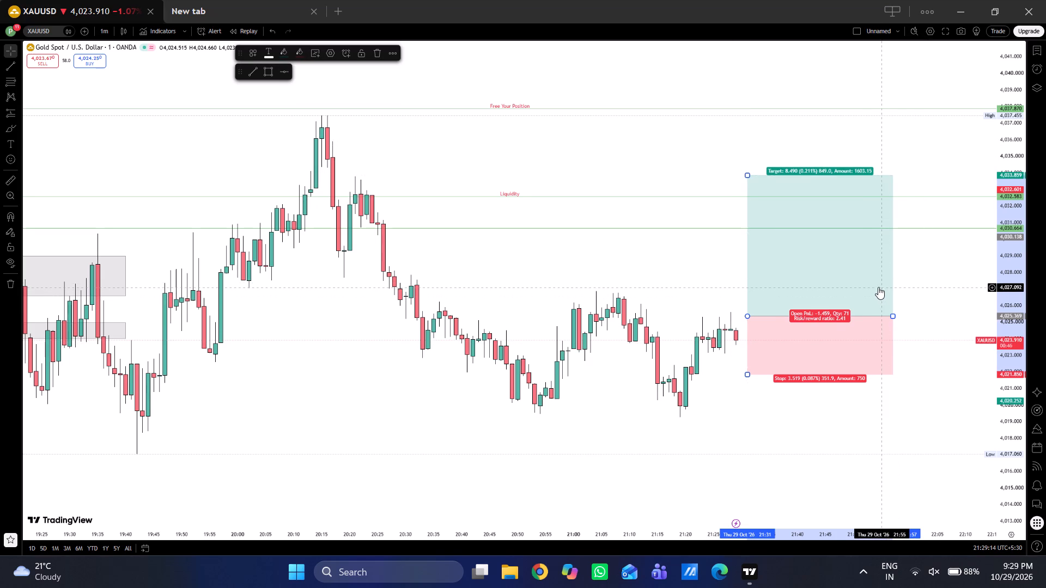
pyautogui.moveTo(878, 287); pyautogui.dragTo(871, 287)
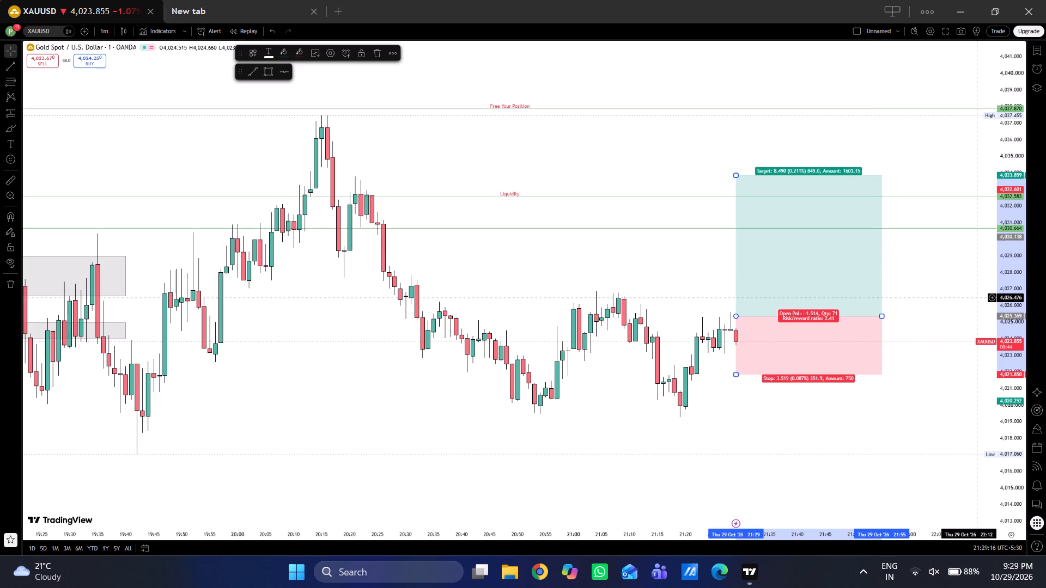
pyautogui.click(976, 297)
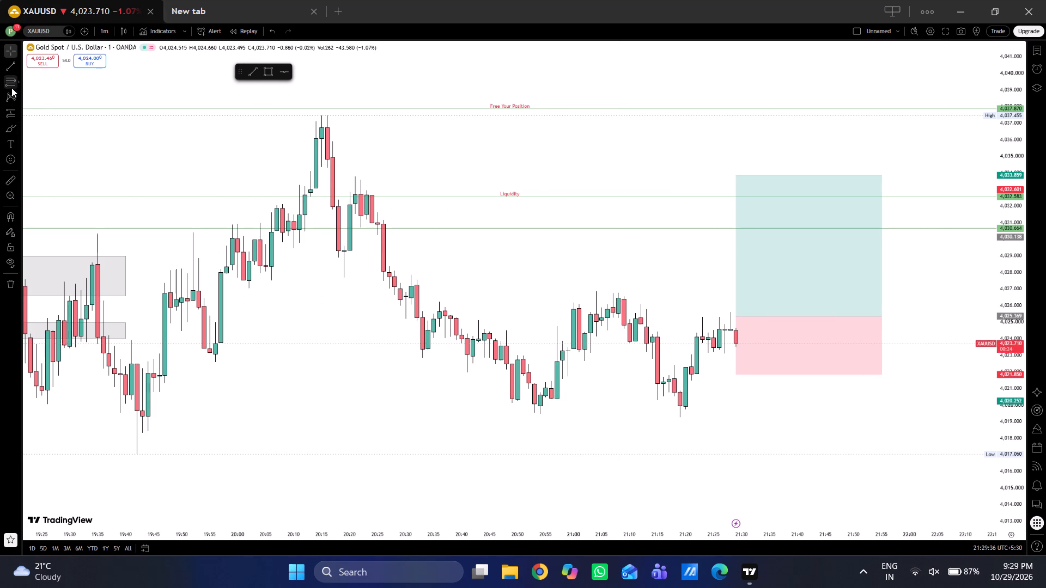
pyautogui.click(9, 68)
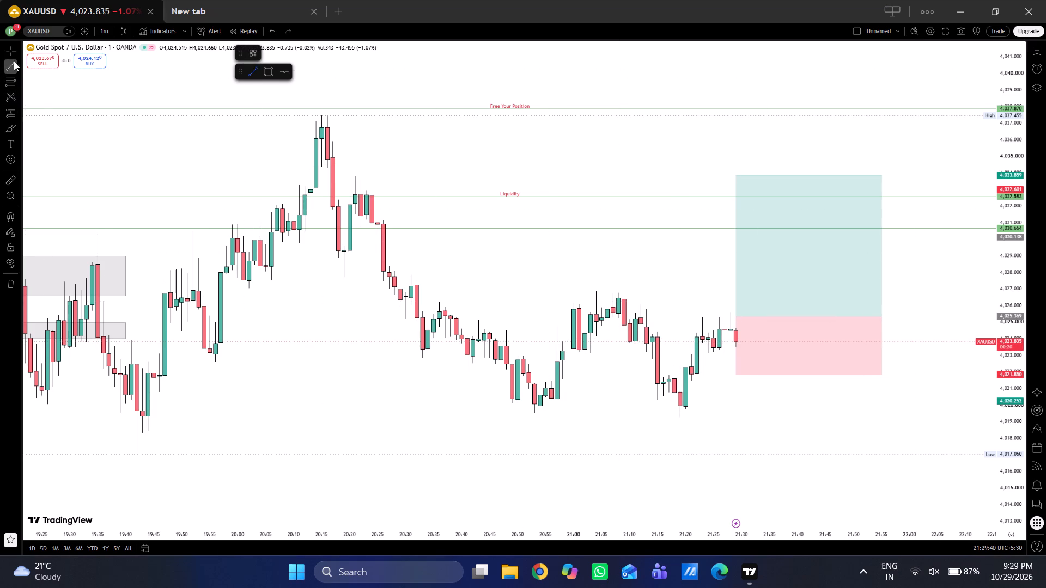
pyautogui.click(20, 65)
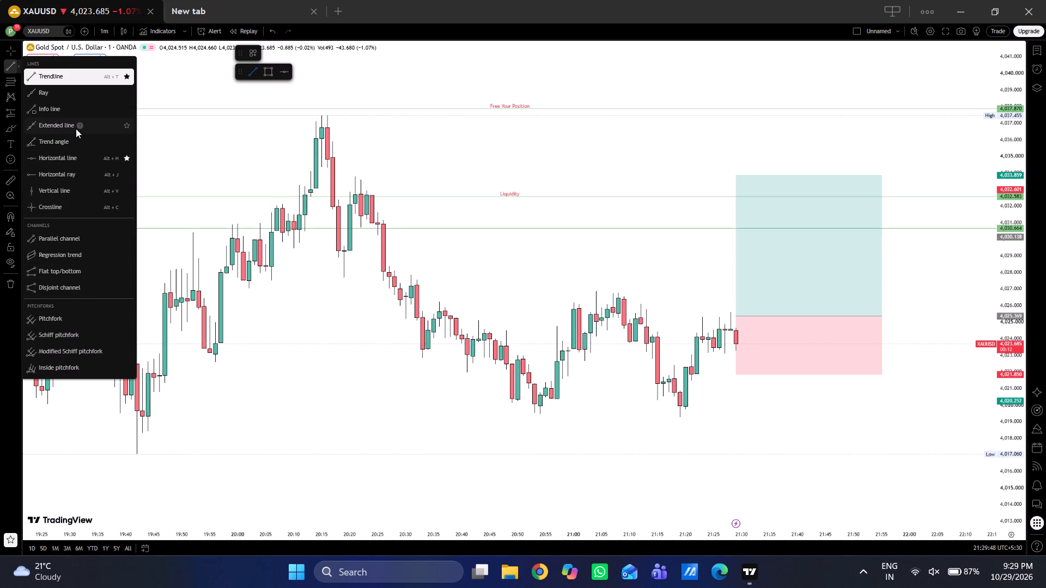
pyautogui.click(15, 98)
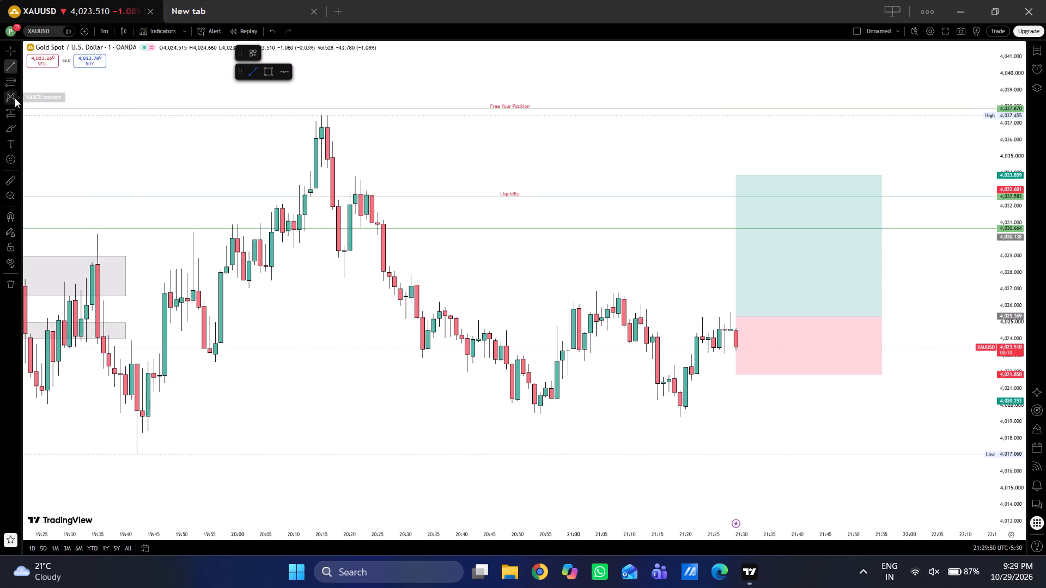
# Draw an Elliott impulse wave (1-2-3-4-5) from the latest candles through about 4,024.68, 4,020.79, 4,026.70, 4,019.41, 4,028.81 and 4,027.95, ending at 21:54.
pyautogui.click(20, 98)
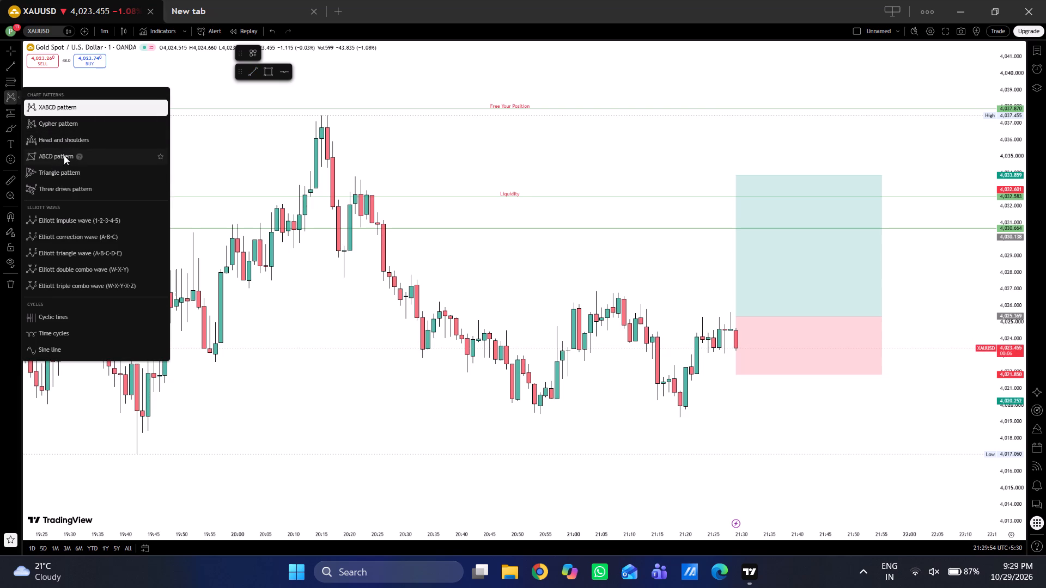
pyautogui.click(85, 218)
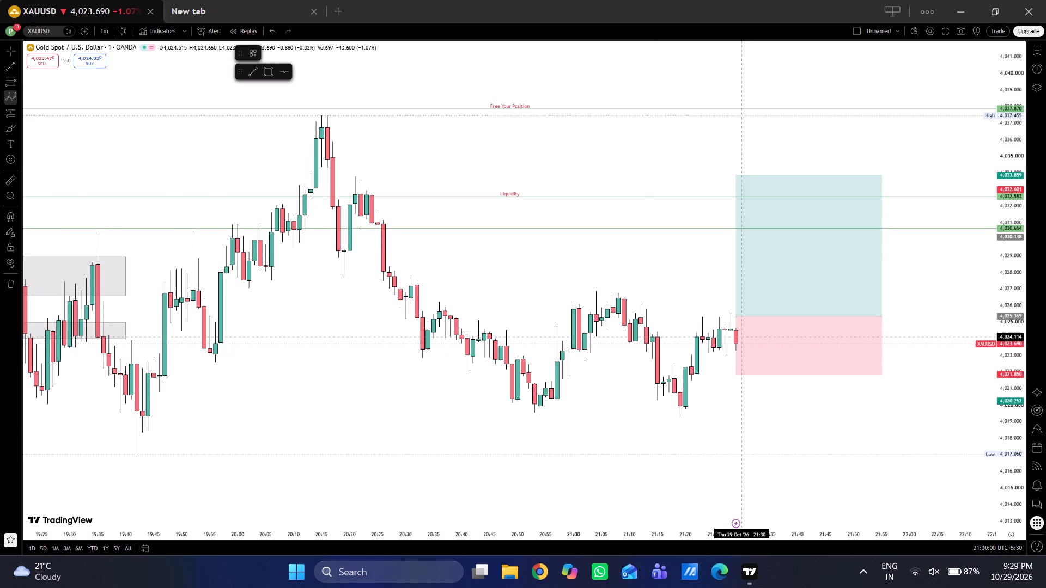
pyautogui.click(733, 327)
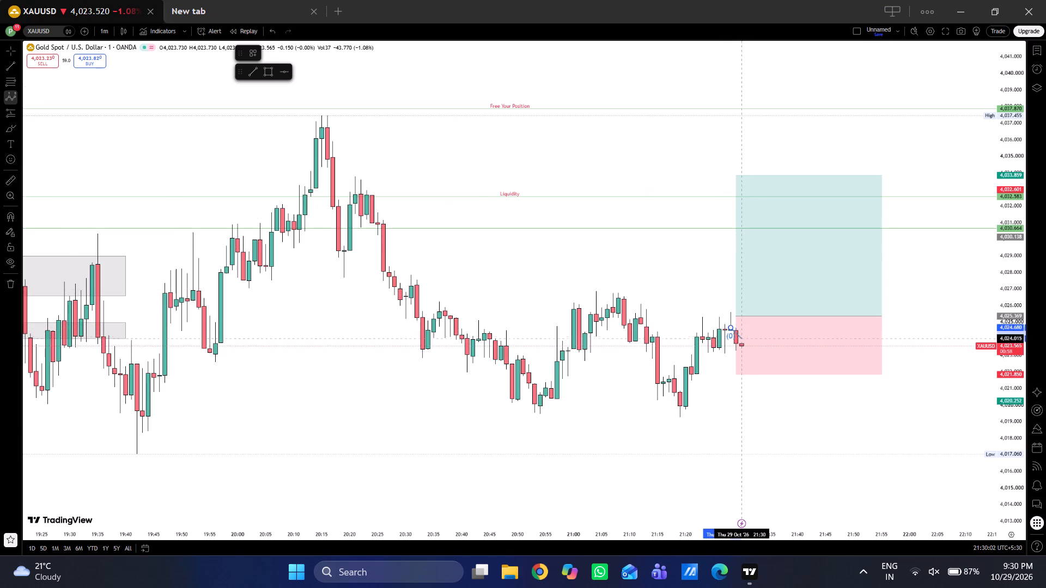
pyautogui.click(764, 391)
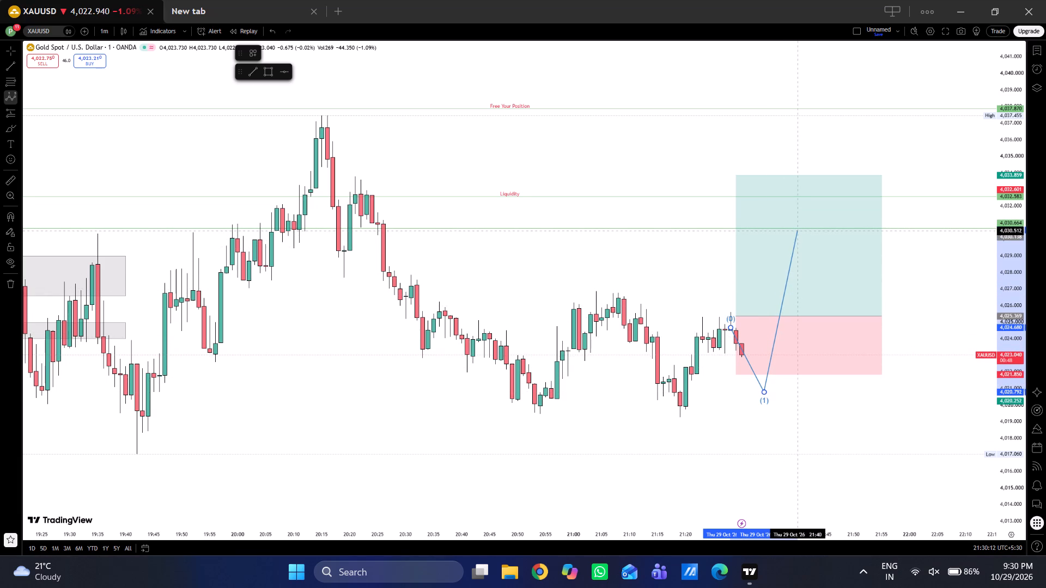
pyautogui.click(801, 293)
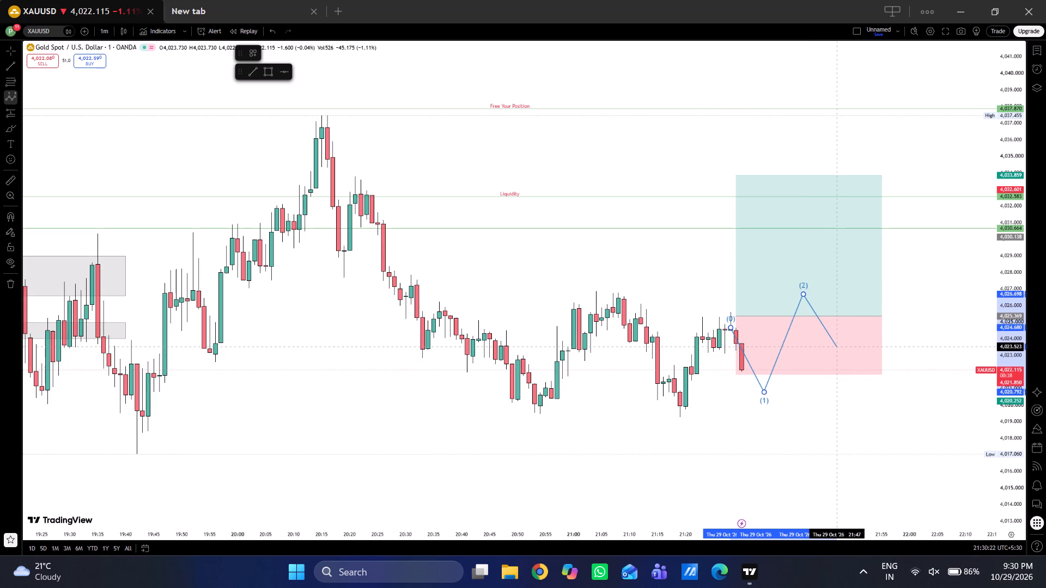
pyautogui.click(837, 414)
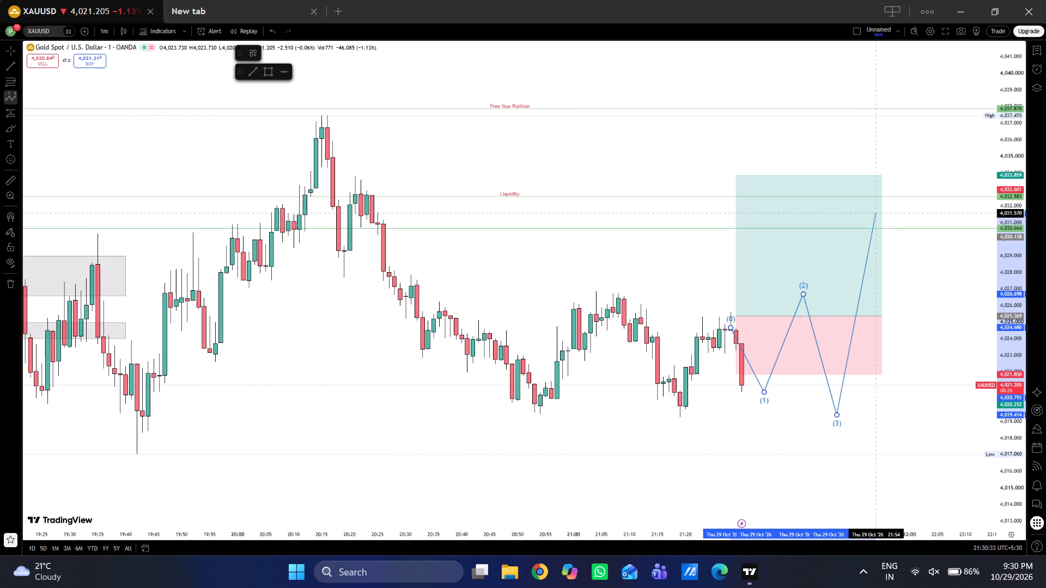
pyautogui.click(866, 259)
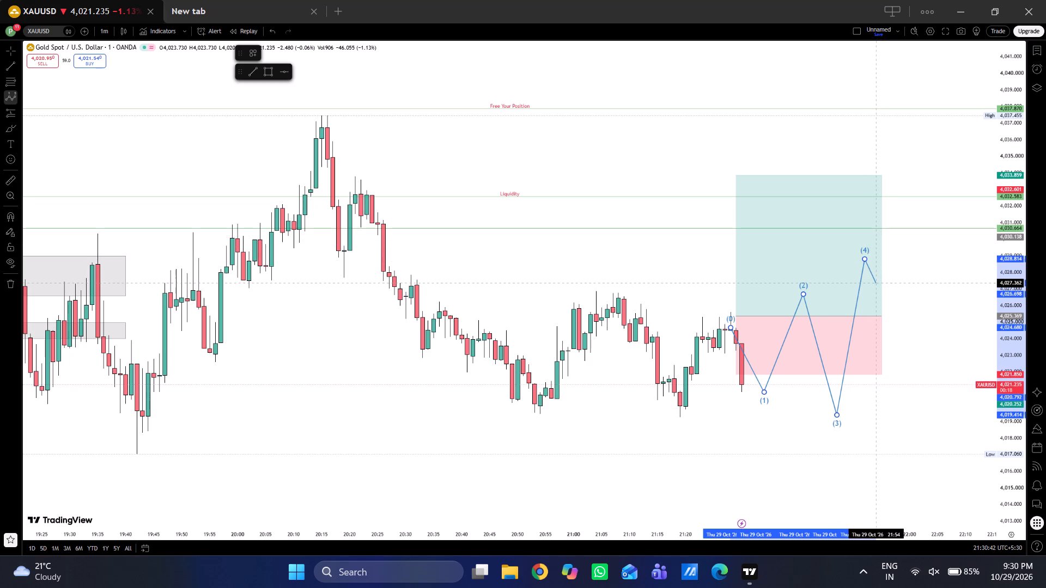
pyautogui.moveTo(877, 283); pyautogui.dragTo(885, 251)
pyautogui.moveTo(883, 256); pyautogui.dragTo(878, 243)
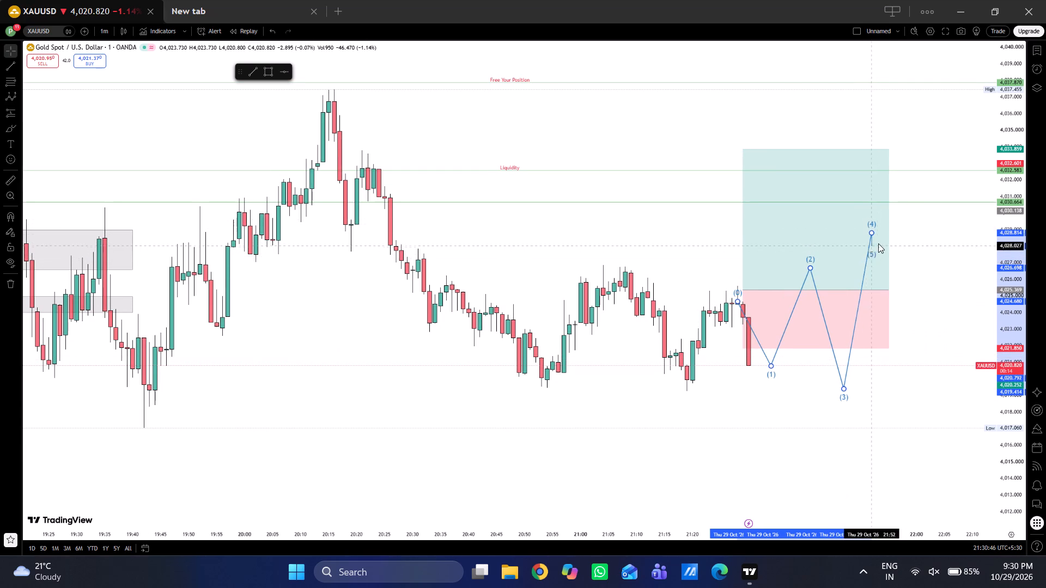
pyautogui.moveTo(878, 243); pyautogui.dragTo(884, 247)
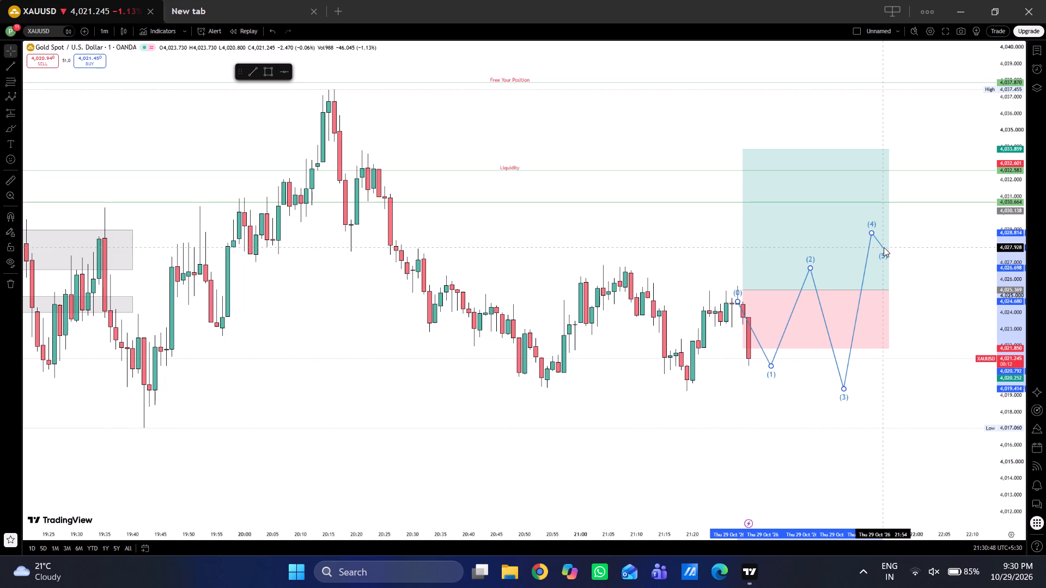
pyautogui.moveTo(884, 247); pyautogui.dragTo(884, 247)
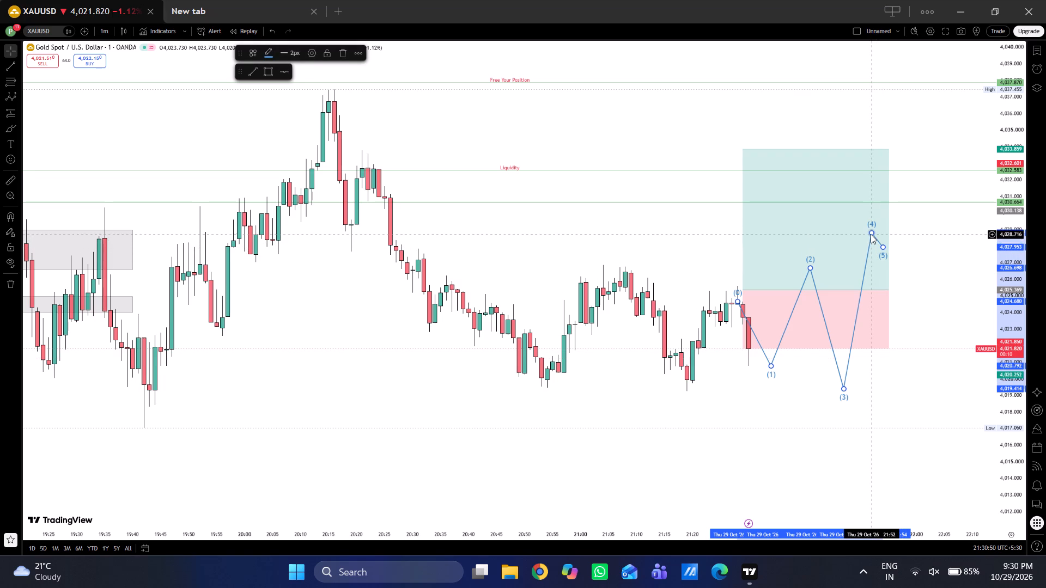
# Move point (4) of the Elliott wave up to about 4,030.22 at 21:53, just below the 4,030.66 line.
pyautogui.moveTo(871, 234); pyautogui.dragTo(877, 213)
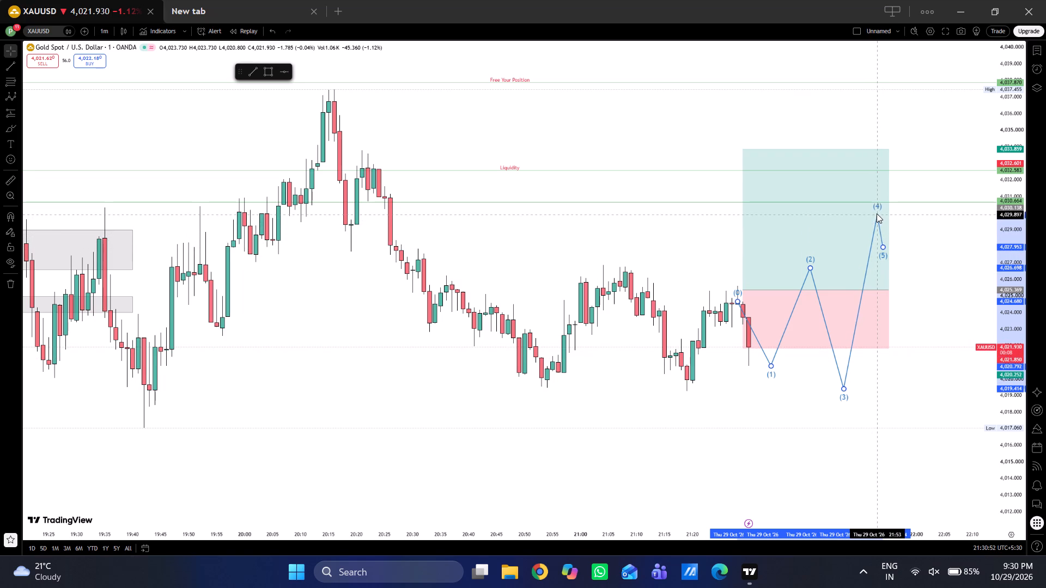
pyautogui.moveTo(877, 213); pyautogui.dragTo(877, 210)
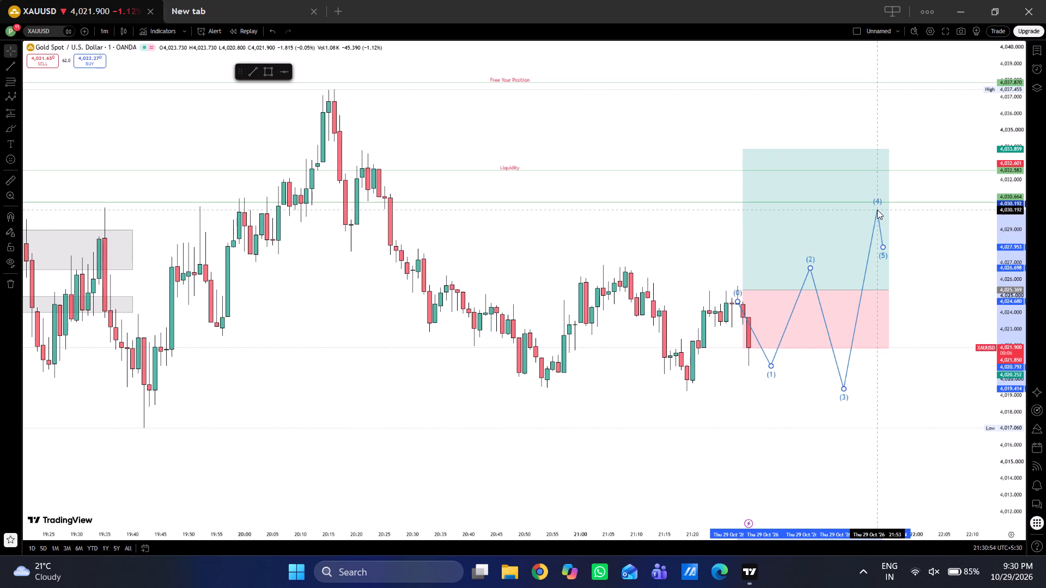
pyautogui.moveTo(877, 210); pyautogui.dragTo(877, 209)
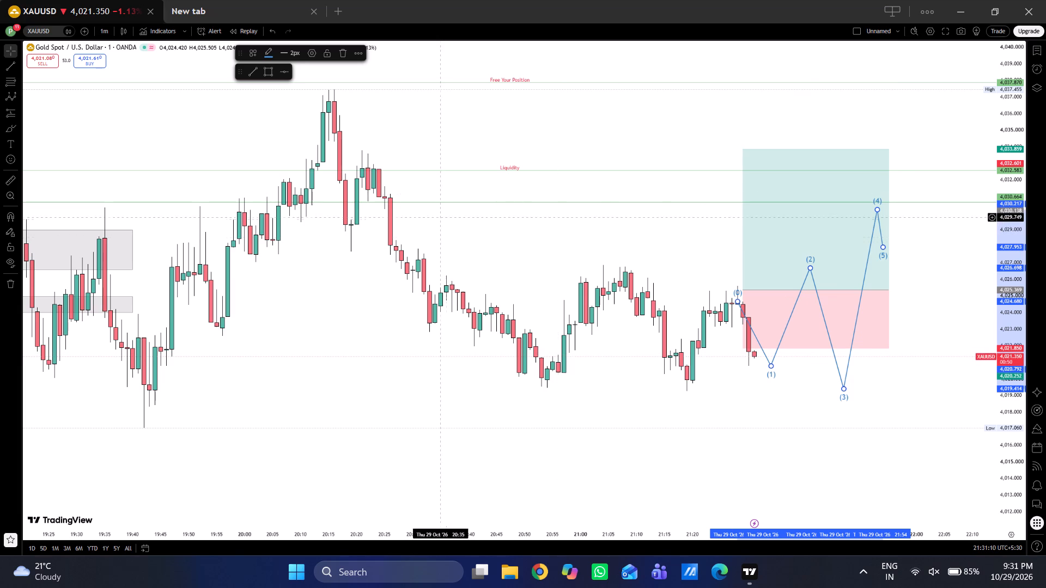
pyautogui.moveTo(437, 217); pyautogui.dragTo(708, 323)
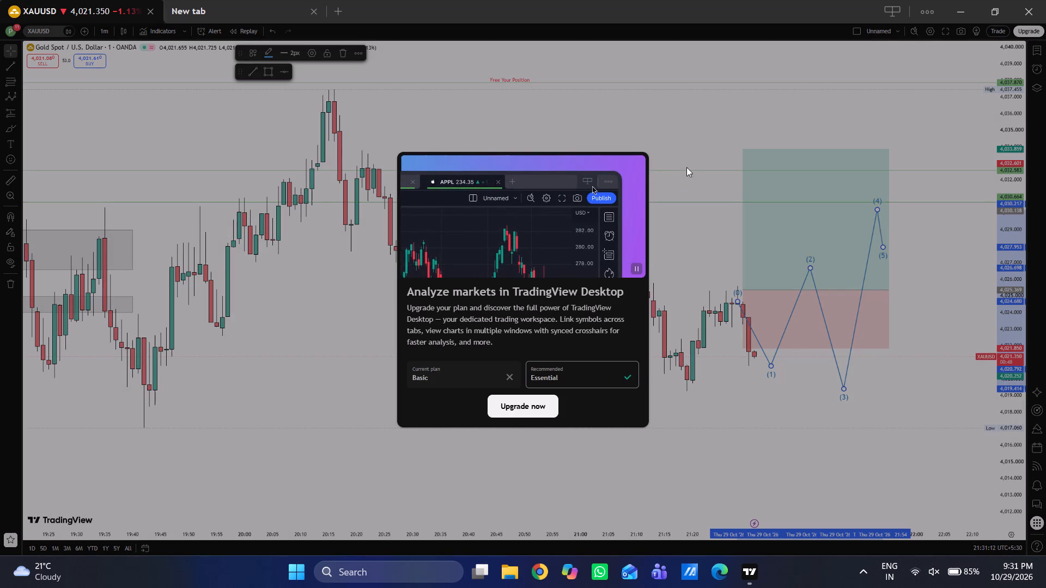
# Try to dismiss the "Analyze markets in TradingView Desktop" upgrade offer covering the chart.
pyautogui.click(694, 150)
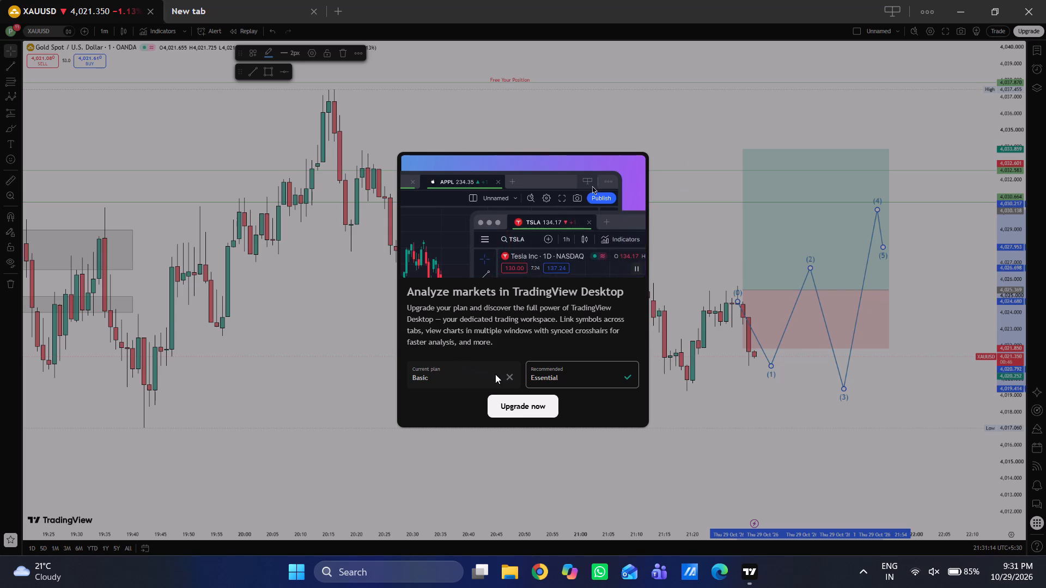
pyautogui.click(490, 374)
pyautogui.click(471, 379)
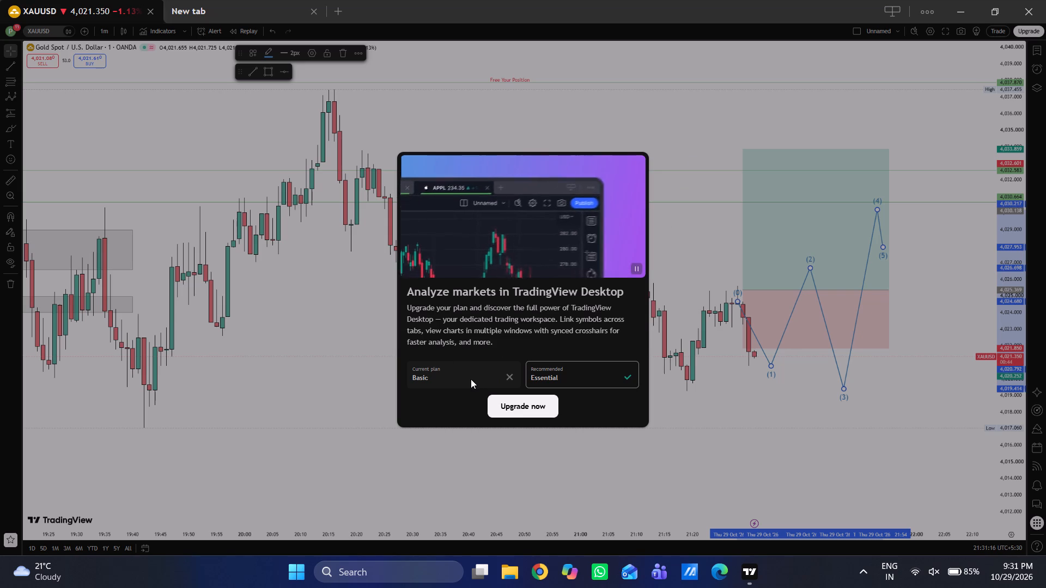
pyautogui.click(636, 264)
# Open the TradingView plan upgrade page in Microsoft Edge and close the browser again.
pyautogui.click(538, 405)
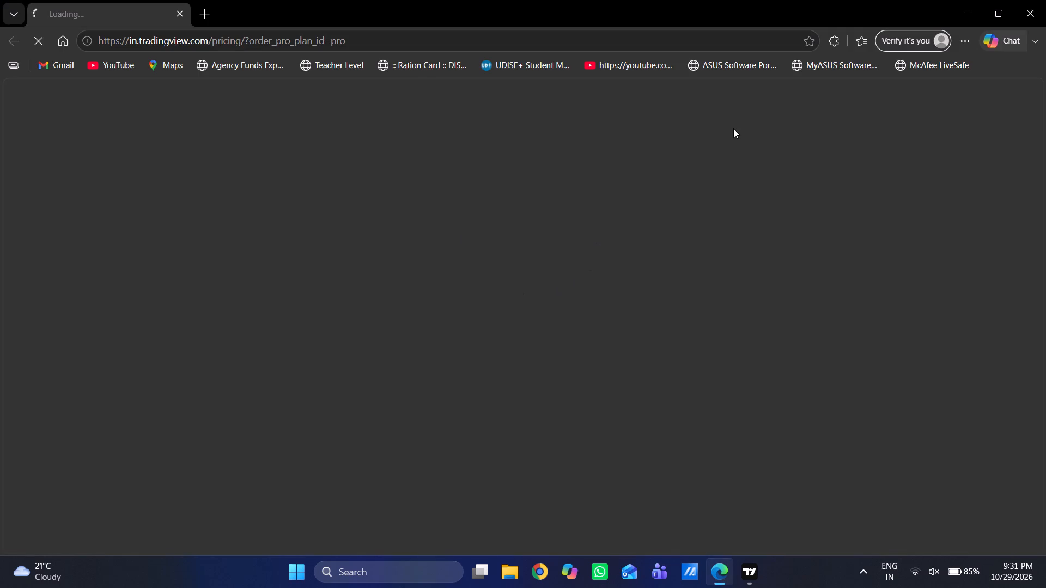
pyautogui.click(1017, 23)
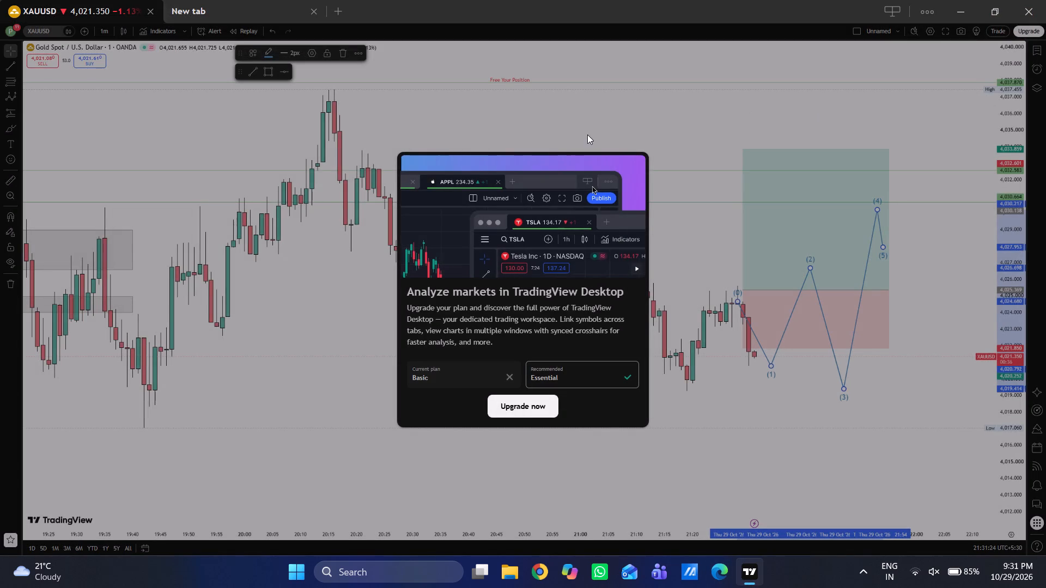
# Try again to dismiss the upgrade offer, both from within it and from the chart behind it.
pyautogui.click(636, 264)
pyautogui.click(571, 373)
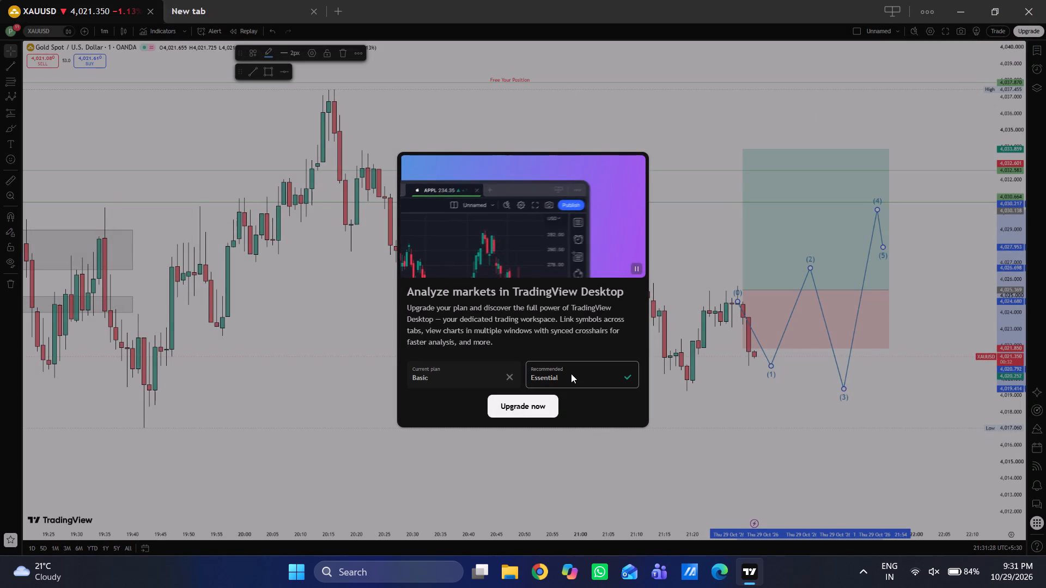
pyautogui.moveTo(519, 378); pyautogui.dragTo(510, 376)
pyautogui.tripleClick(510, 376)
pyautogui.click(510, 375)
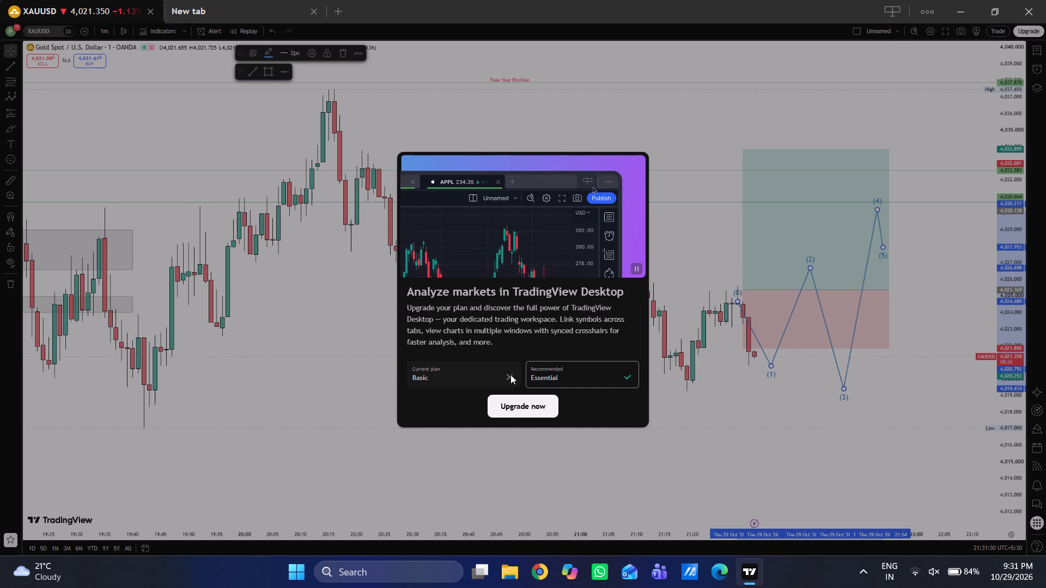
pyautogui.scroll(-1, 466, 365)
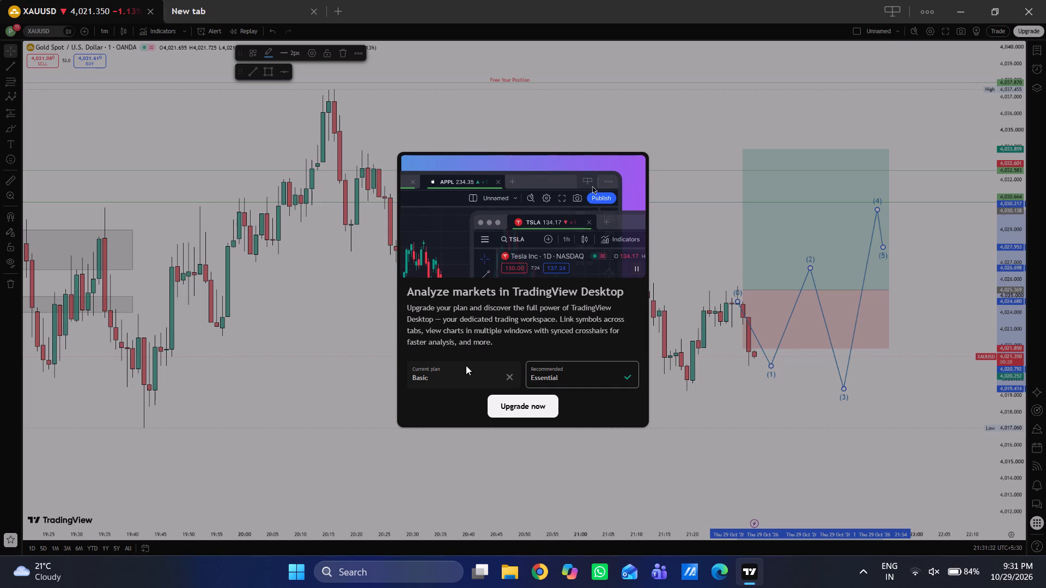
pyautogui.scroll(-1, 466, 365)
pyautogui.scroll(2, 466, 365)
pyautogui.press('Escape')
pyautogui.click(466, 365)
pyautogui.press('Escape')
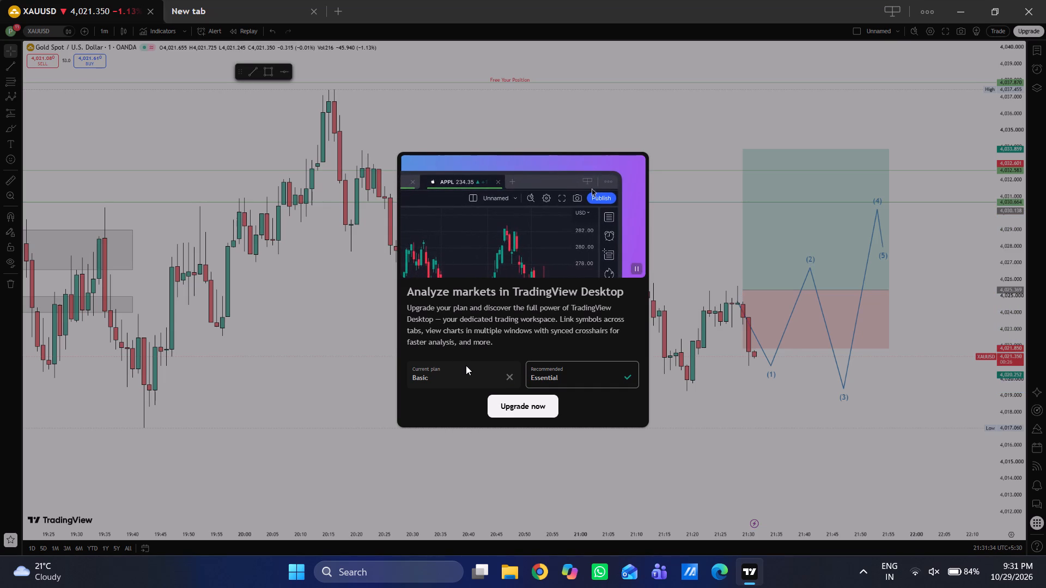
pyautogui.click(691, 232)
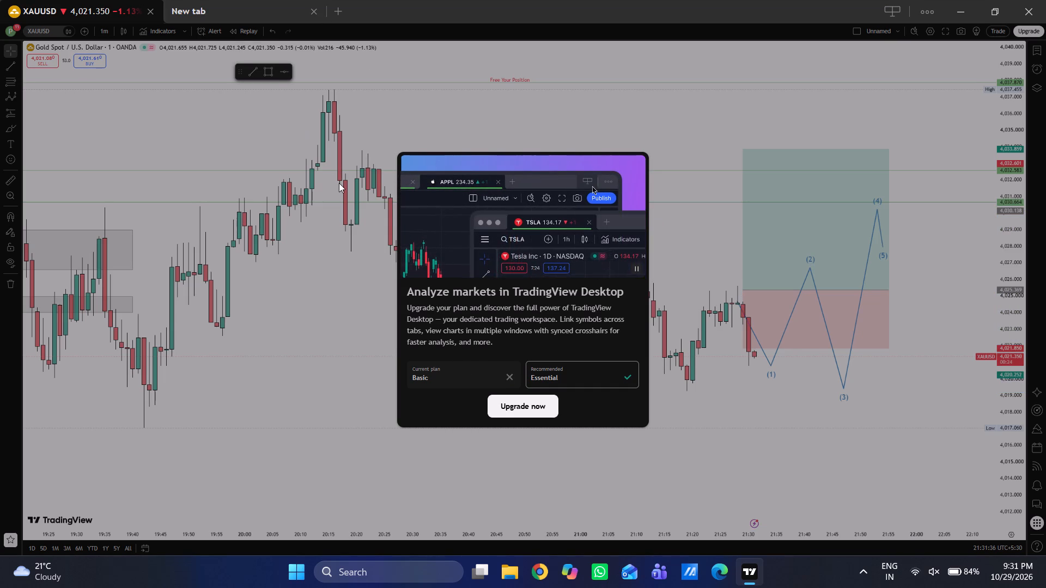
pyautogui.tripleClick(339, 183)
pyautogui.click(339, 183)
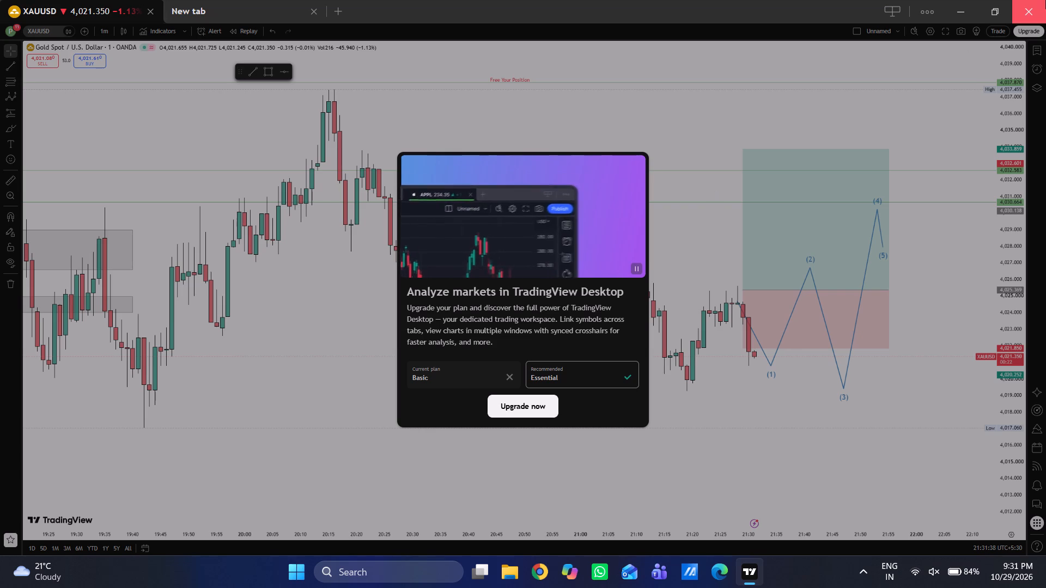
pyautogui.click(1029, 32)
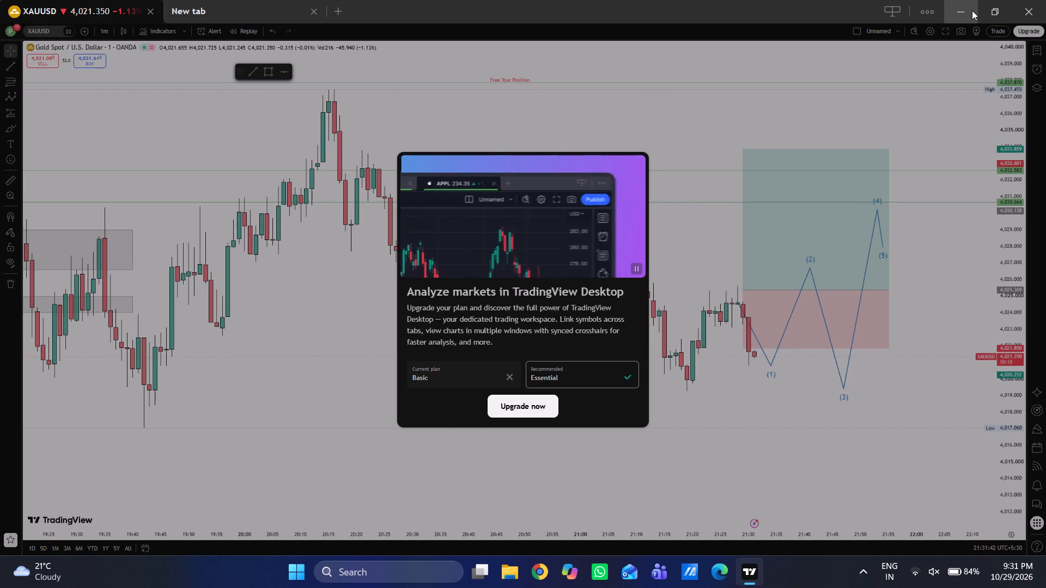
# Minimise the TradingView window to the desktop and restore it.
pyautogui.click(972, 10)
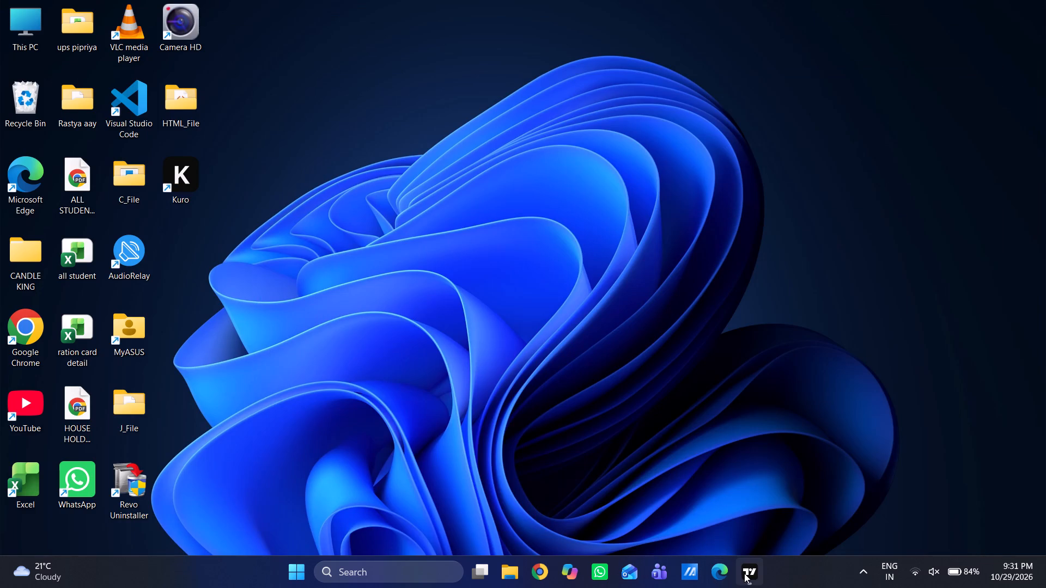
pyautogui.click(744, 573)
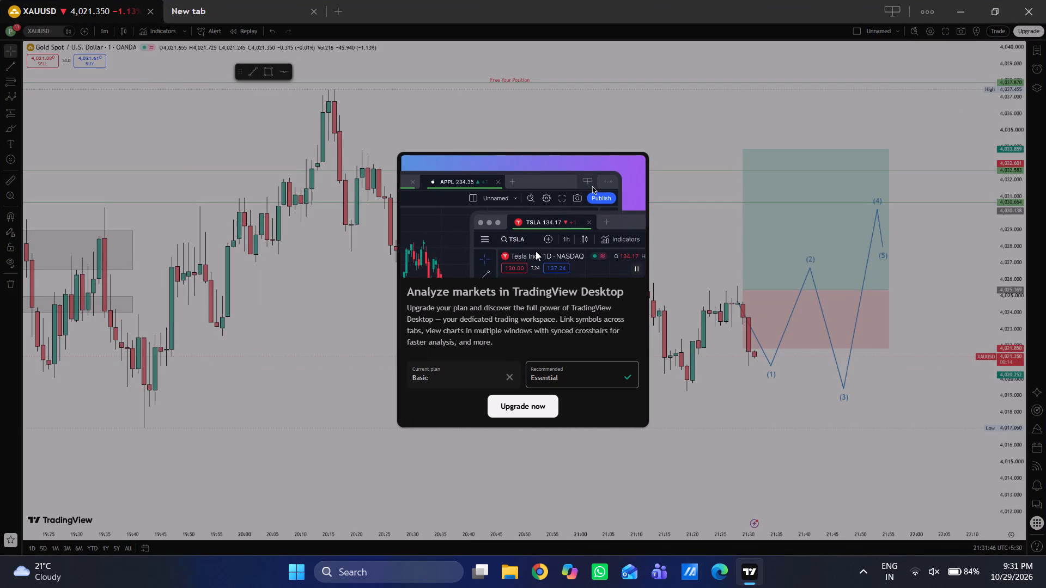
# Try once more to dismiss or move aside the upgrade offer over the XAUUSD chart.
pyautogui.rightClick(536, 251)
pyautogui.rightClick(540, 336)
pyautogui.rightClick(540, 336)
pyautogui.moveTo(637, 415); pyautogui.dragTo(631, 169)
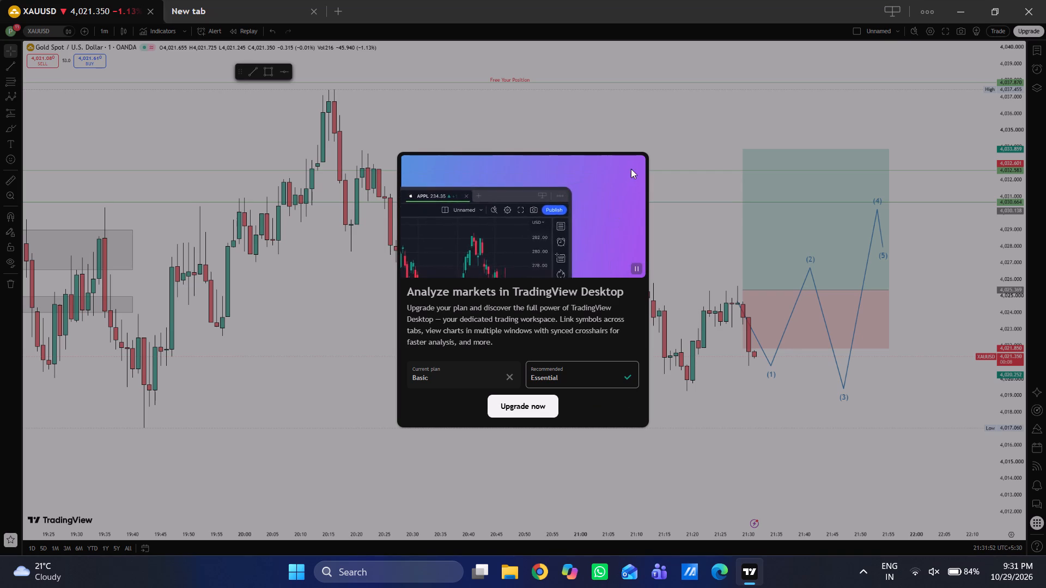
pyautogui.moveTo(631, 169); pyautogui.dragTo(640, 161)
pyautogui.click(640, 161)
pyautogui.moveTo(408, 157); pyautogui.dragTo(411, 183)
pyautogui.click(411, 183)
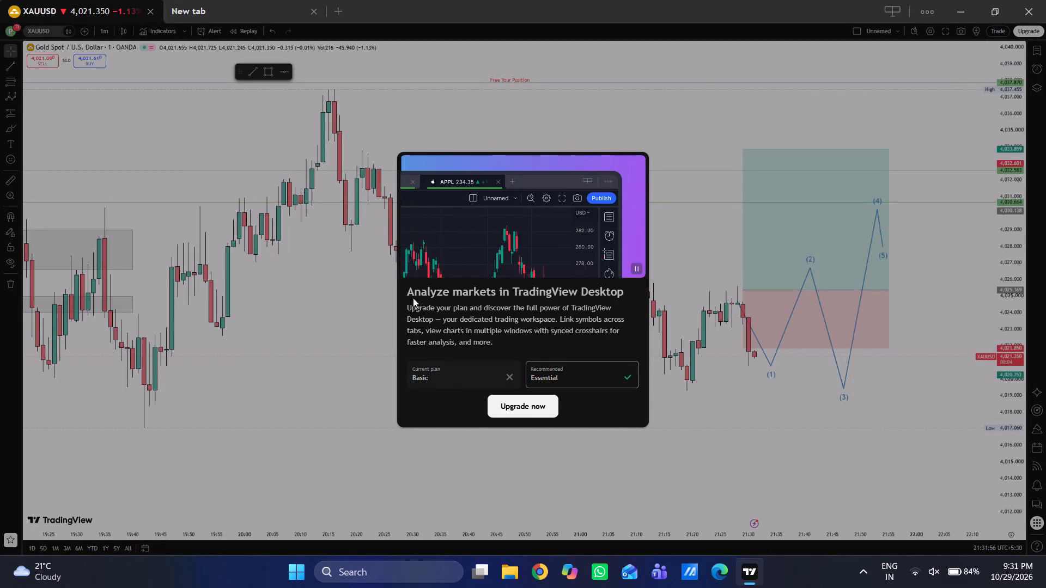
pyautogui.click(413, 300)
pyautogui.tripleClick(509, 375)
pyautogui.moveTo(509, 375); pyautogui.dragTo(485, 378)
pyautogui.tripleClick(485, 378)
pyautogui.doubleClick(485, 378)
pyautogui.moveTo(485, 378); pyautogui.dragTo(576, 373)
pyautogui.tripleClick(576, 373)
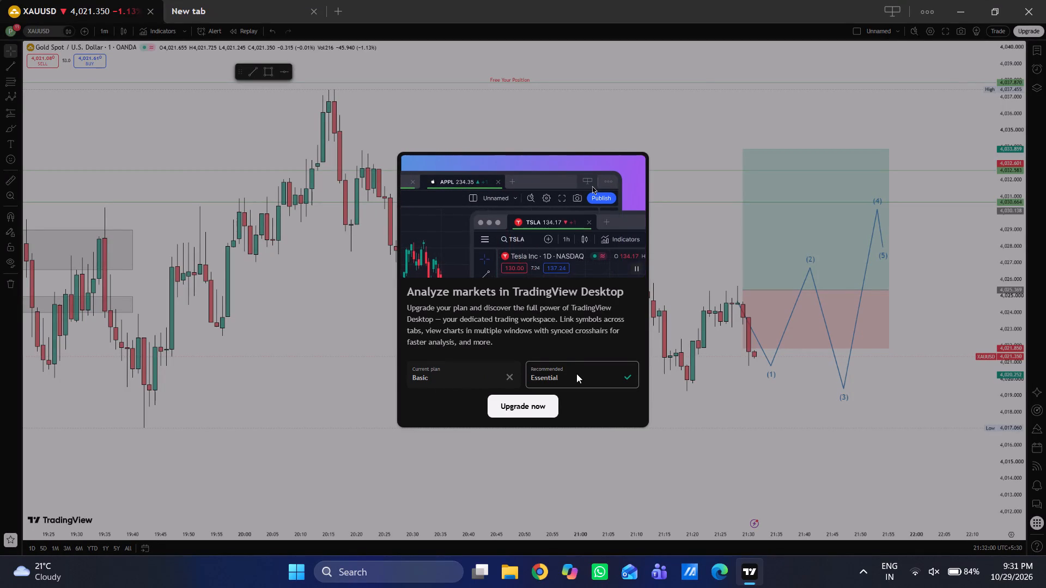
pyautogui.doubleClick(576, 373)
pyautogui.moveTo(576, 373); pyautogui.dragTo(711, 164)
# Close TradingView while the upgrade offer is still blocking the chart.
pyautogui.click(1045, 13)
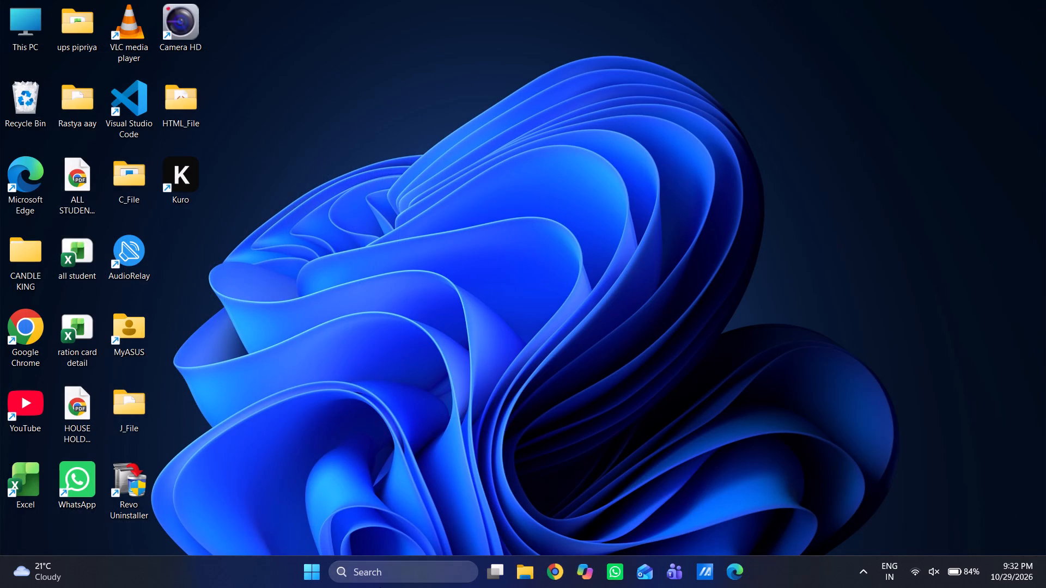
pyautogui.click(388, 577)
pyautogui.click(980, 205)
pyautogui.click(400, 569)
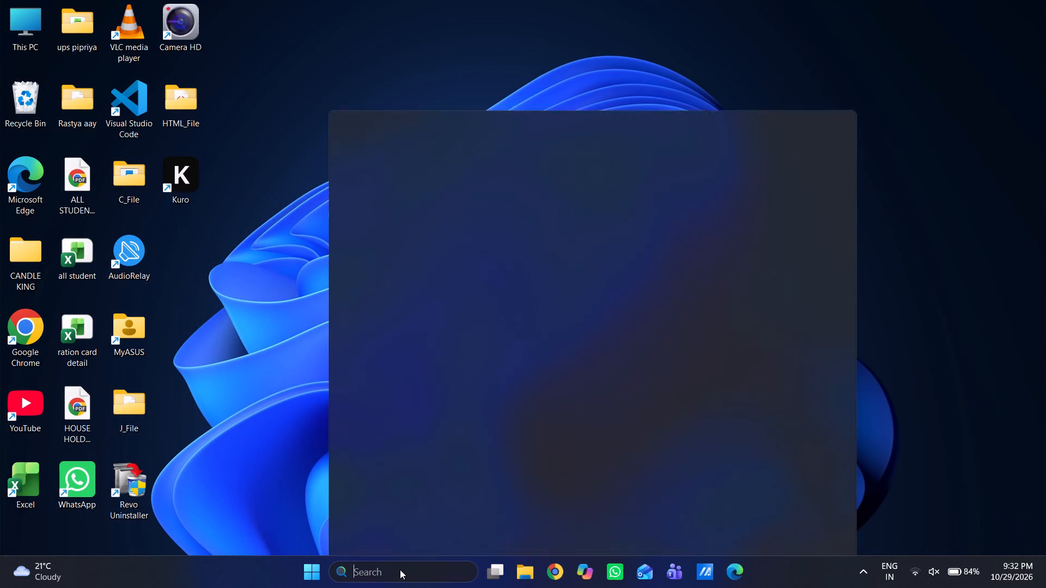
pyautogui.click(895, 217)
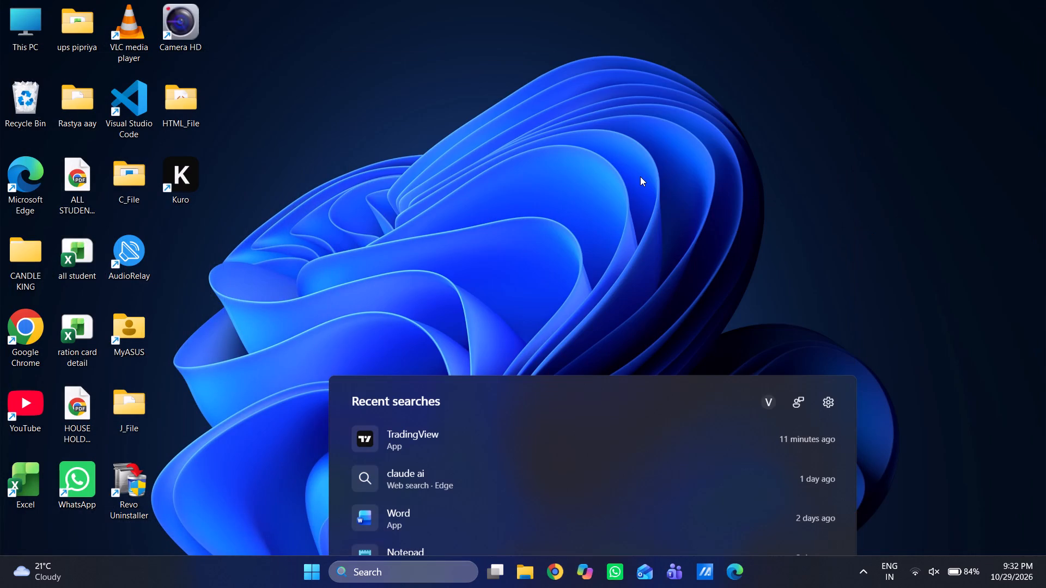